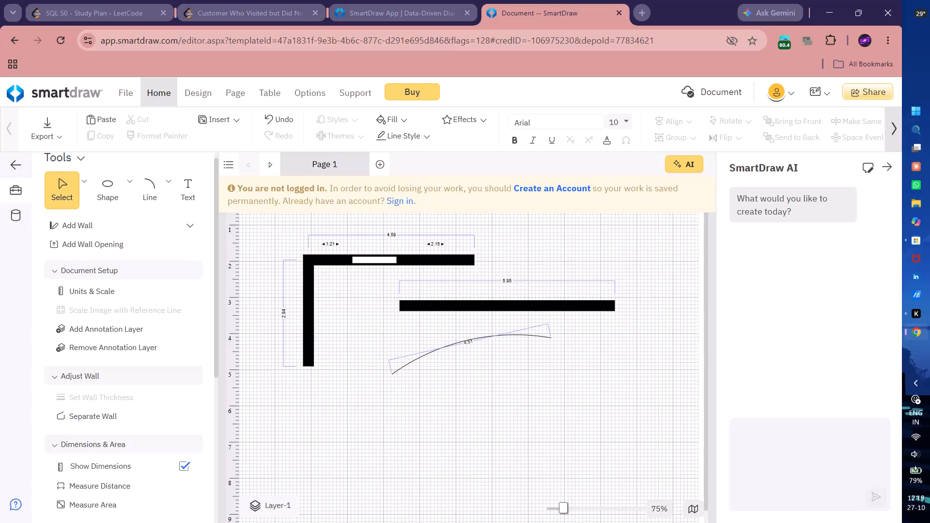
Undo the last drawn curved line below the horizontal wall.
click(276, 121)
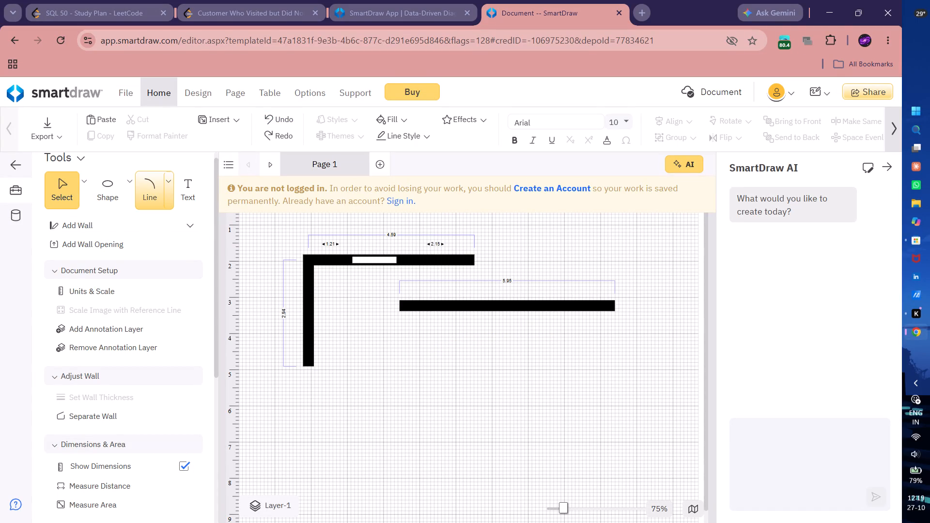
Draw a vertical straight line about 1.41 long below the vertical wall on the floor plan's left side.
click(154, 193)
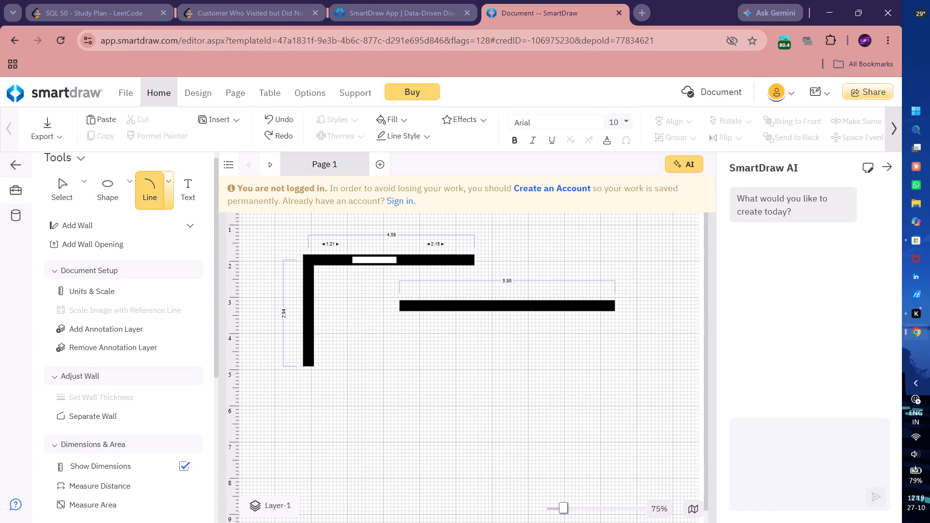
click(168, 195)
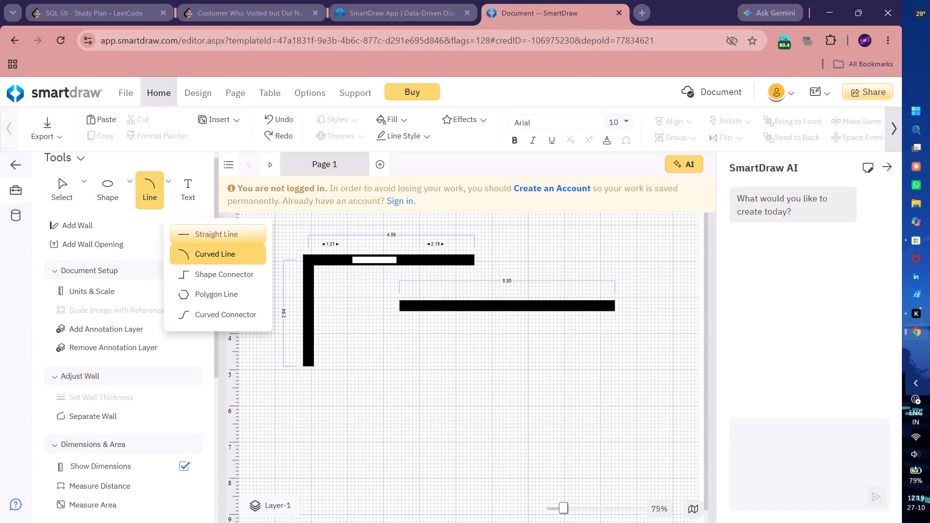
click(201, 228)
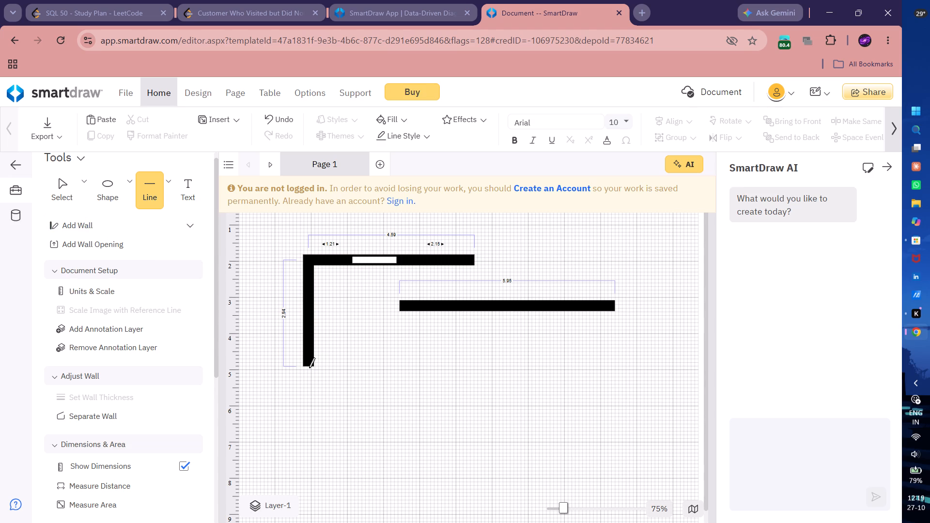
drag(307, 397, 309, 481)
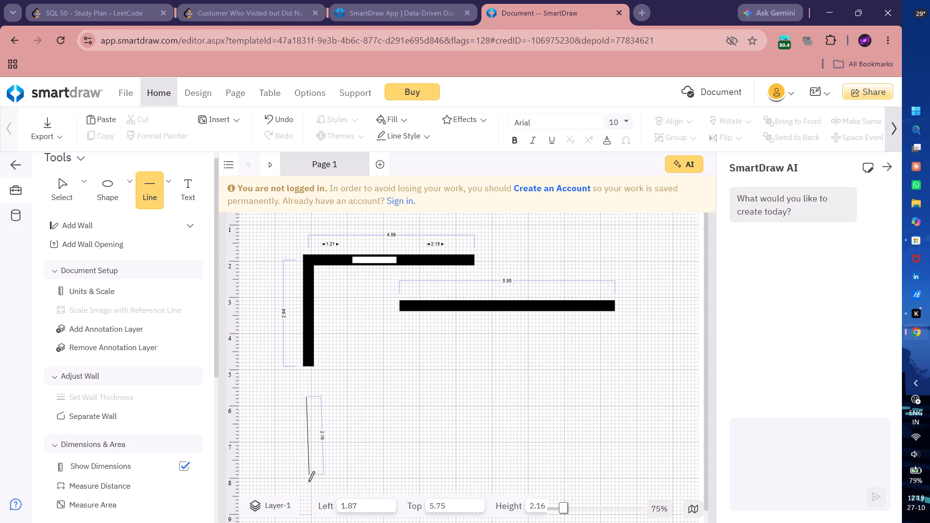
drag(309, 481, 307, 449)
drag(307, 449, 307, 448)
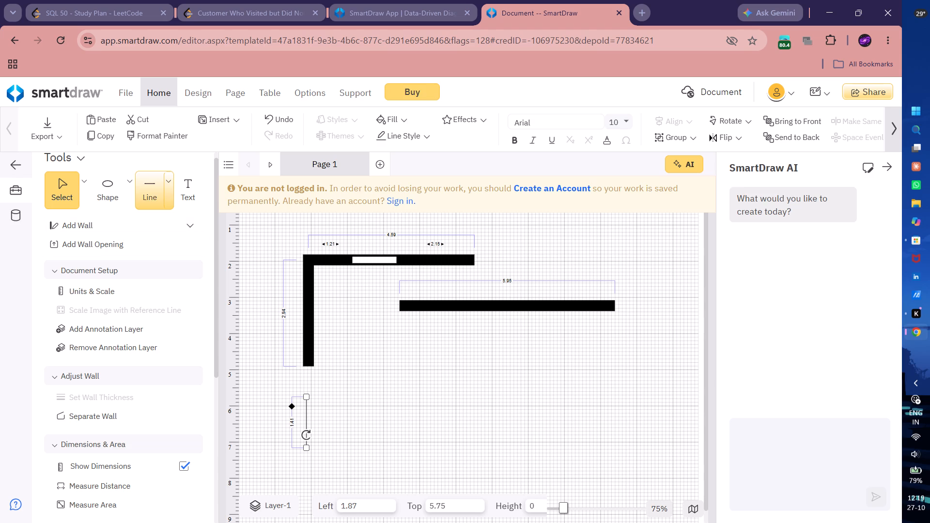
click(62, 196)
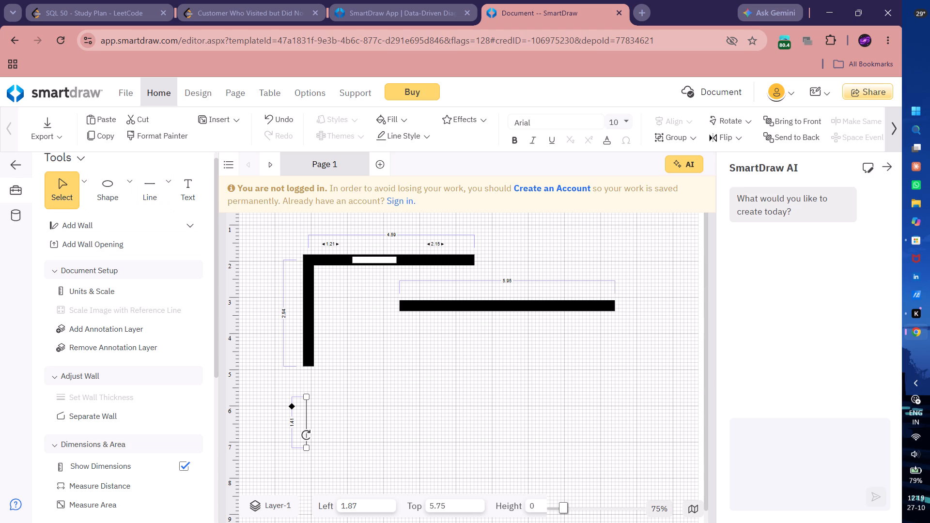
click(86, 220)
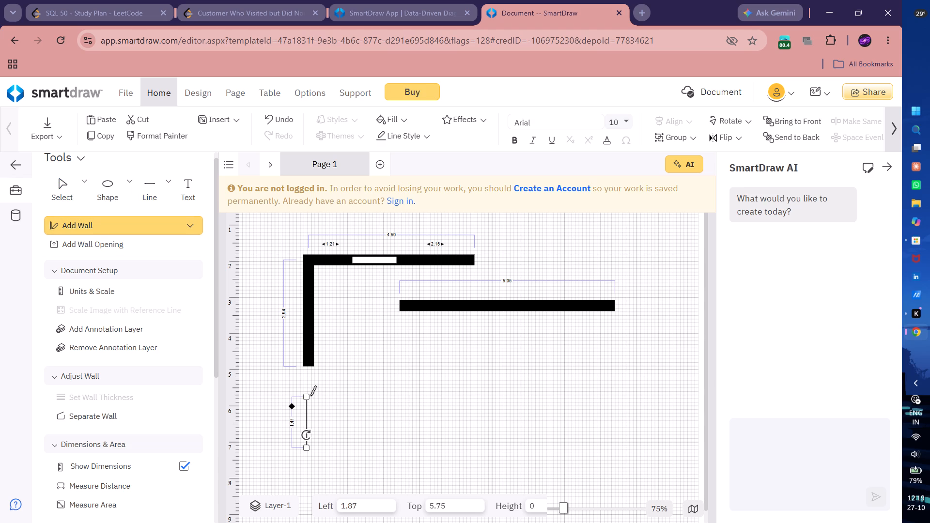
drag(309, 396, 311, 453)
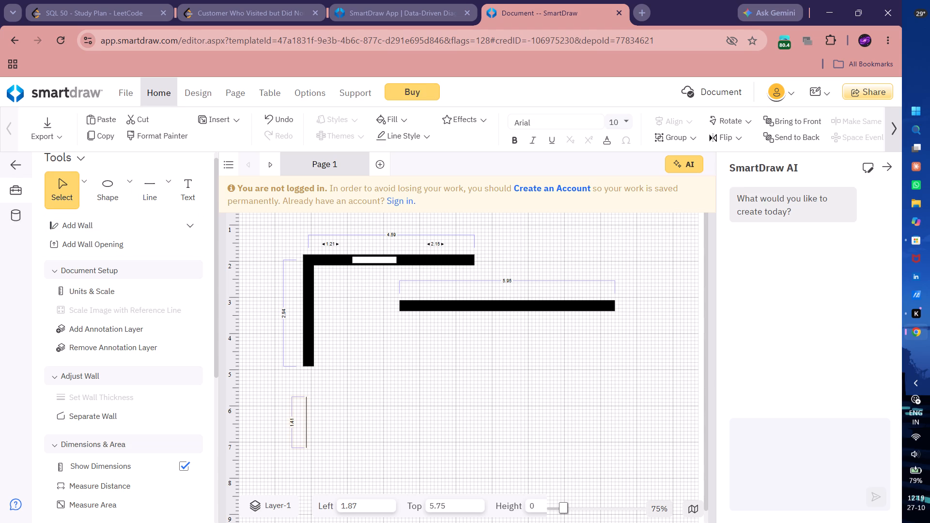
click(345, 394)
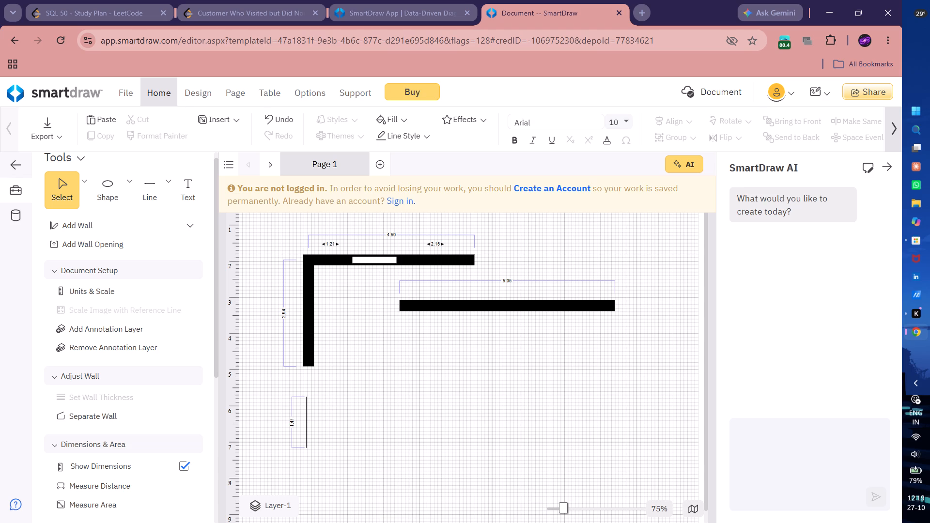
Add a vertical wall about 3.15 long over the thin line, leaving a gap below the existing left wall.
click(70, 225)
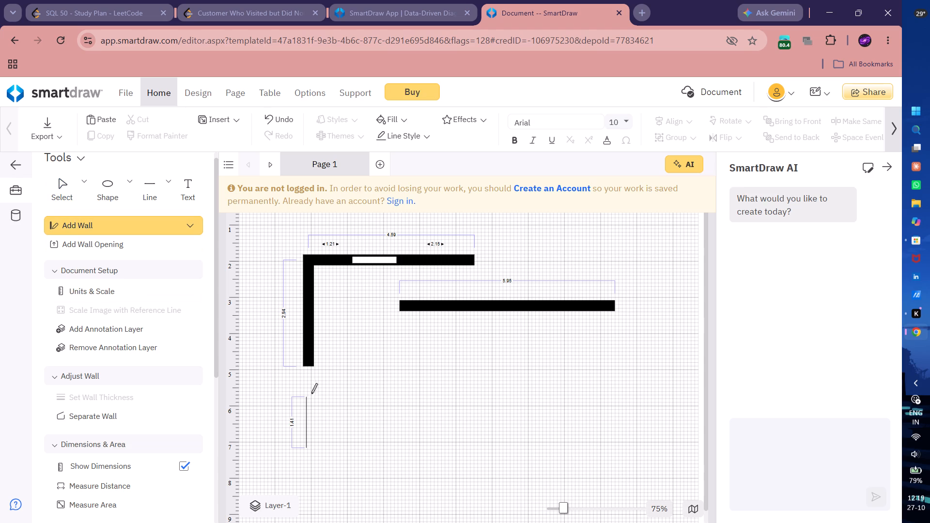
drag(310, 393, 311, 507)
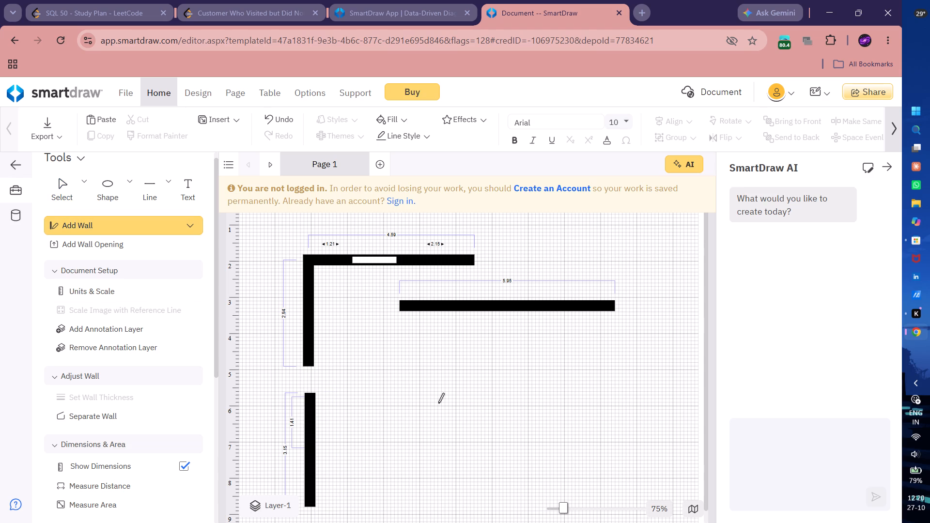
Add a horizontal bottom wall running right from beside the lower left wall's base to below the 5.95 wall's right end.
scroll(438, 403, down, 1)
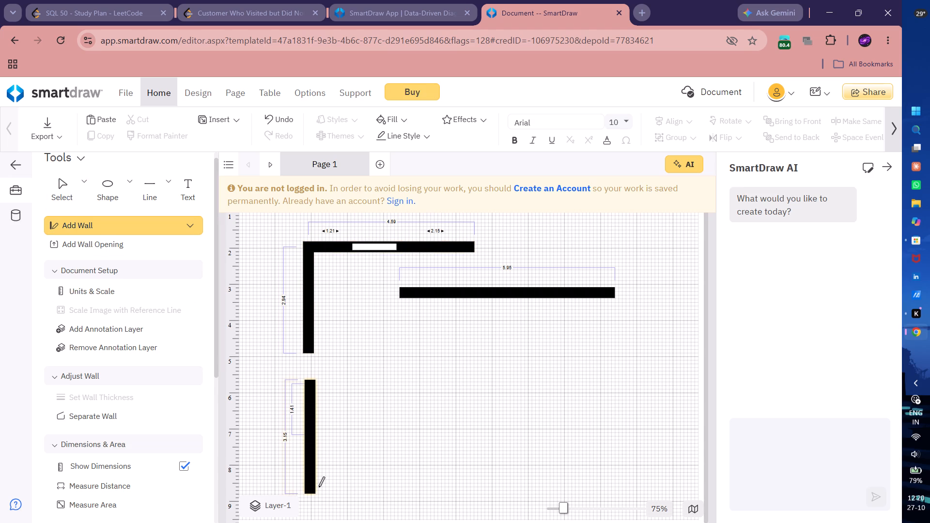
drag(319, 487, 499, 486)
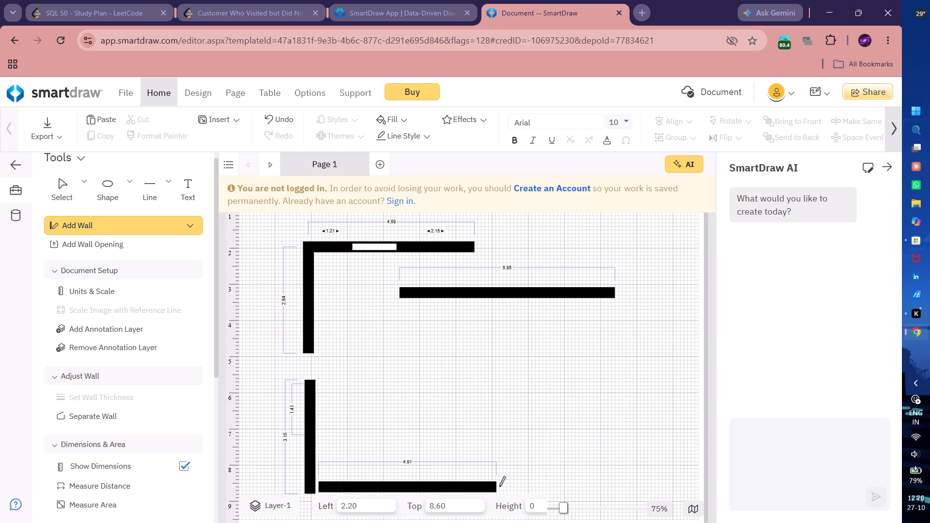
drag(499, 486, 646, 481)
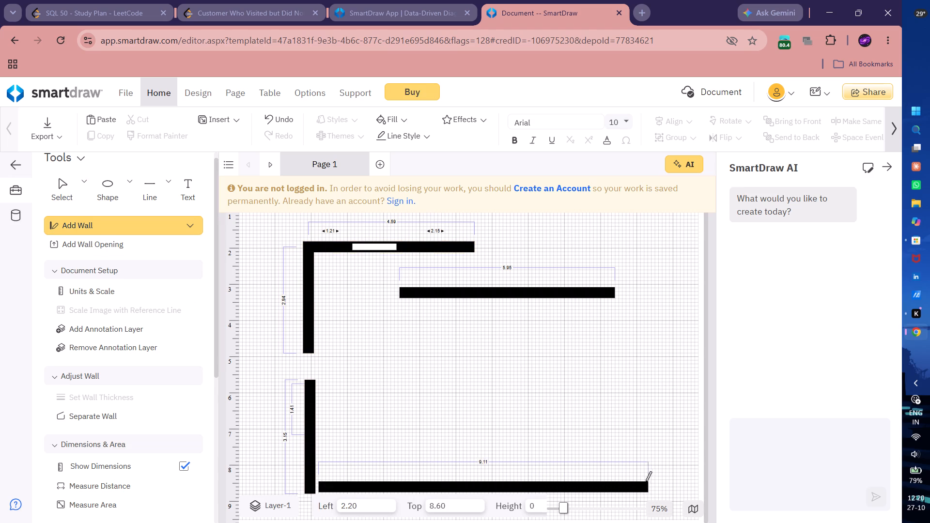
drag(646, 481, 632, 486)
Add a short wall segment joining the bottom wall's left end to the lower left wall's base.
scroll(561, 407, down, 1)
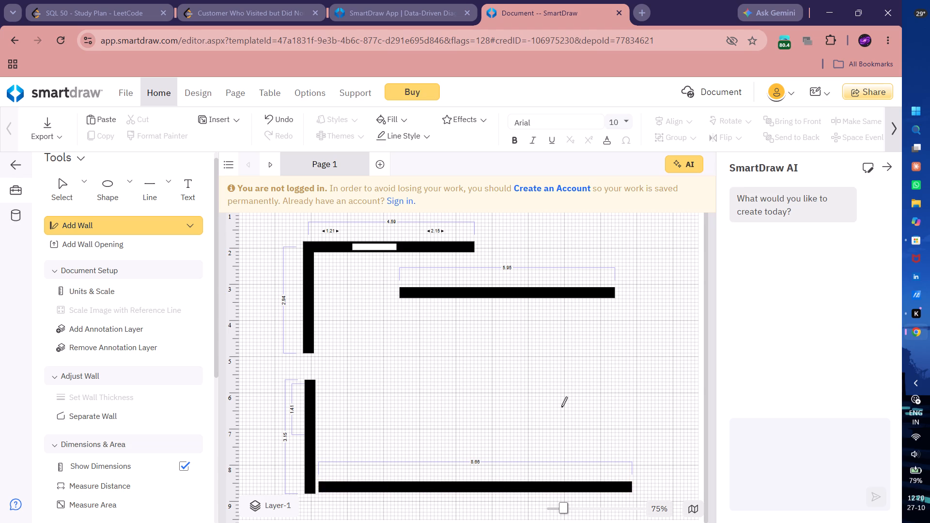
click(325, 485)
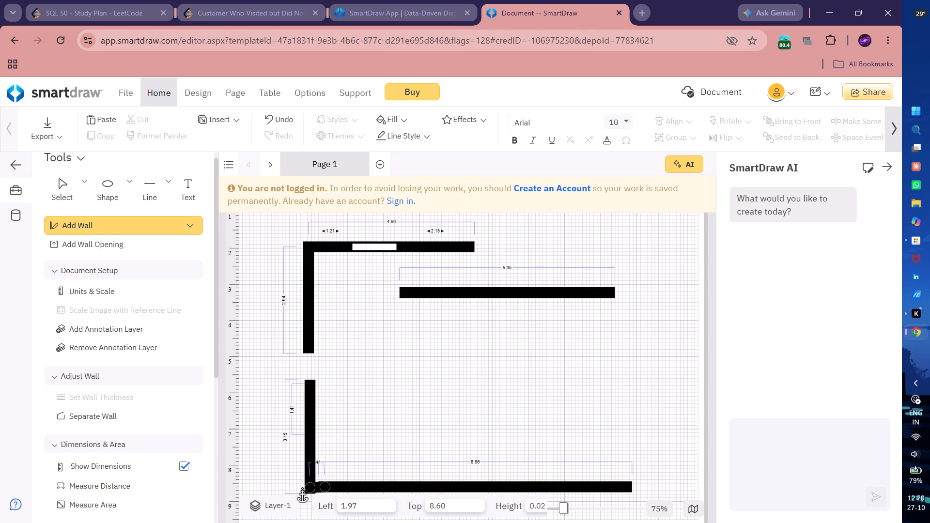
click(302, 488)
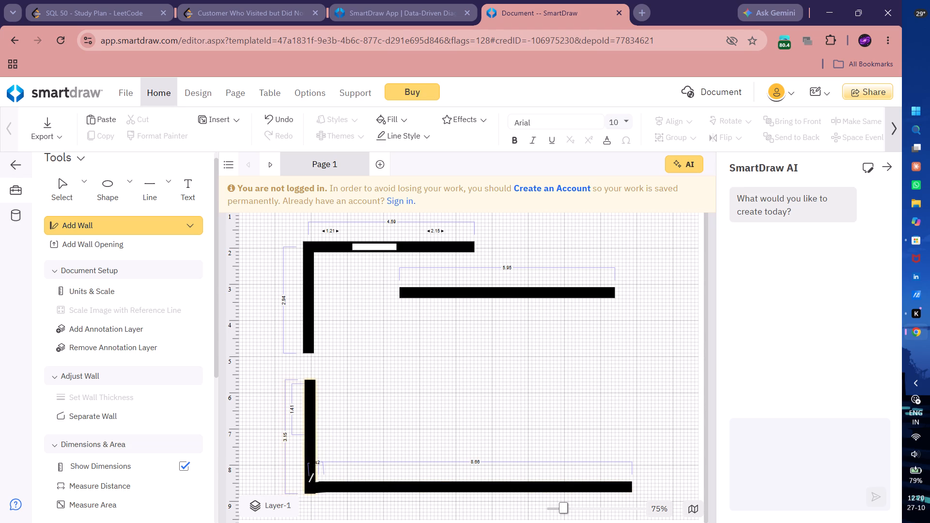
Draw a diagonal wall about 2.01 long inside the room, right of the gap in the left wall.
click(398, 431)
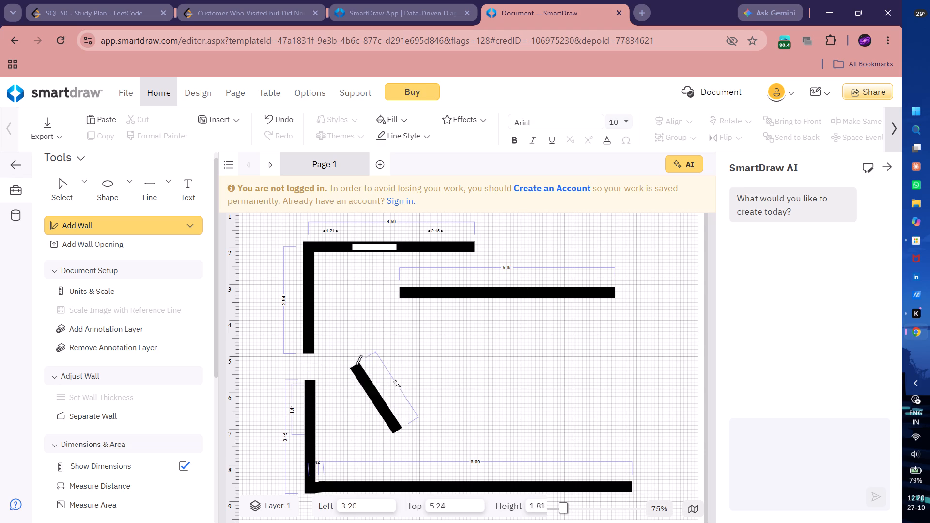
click(363, 366)
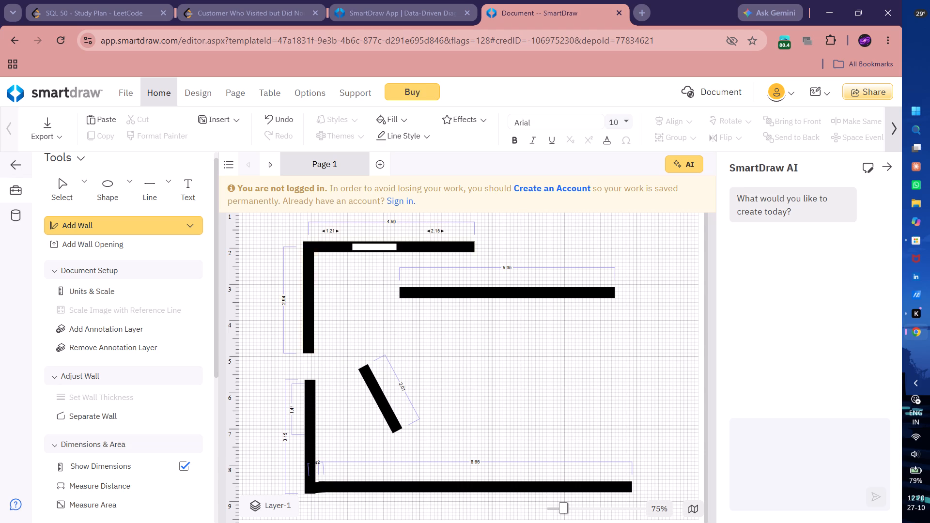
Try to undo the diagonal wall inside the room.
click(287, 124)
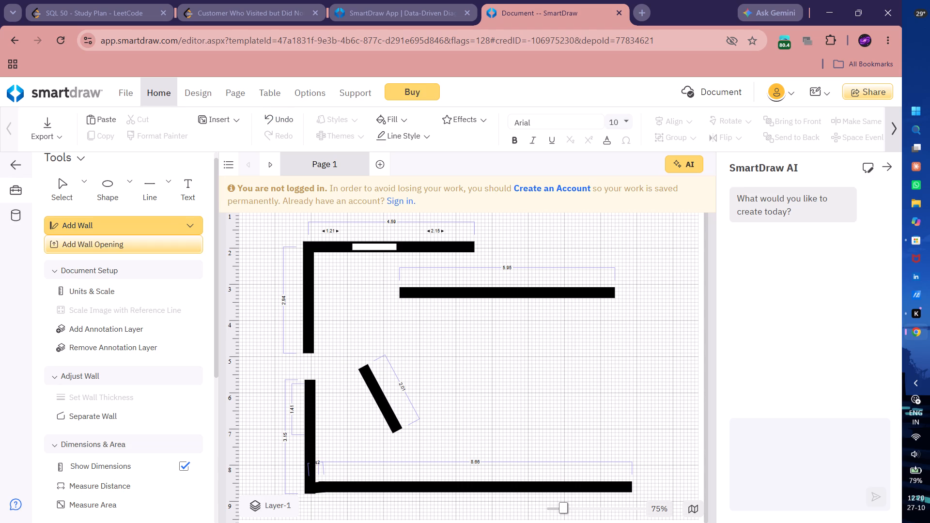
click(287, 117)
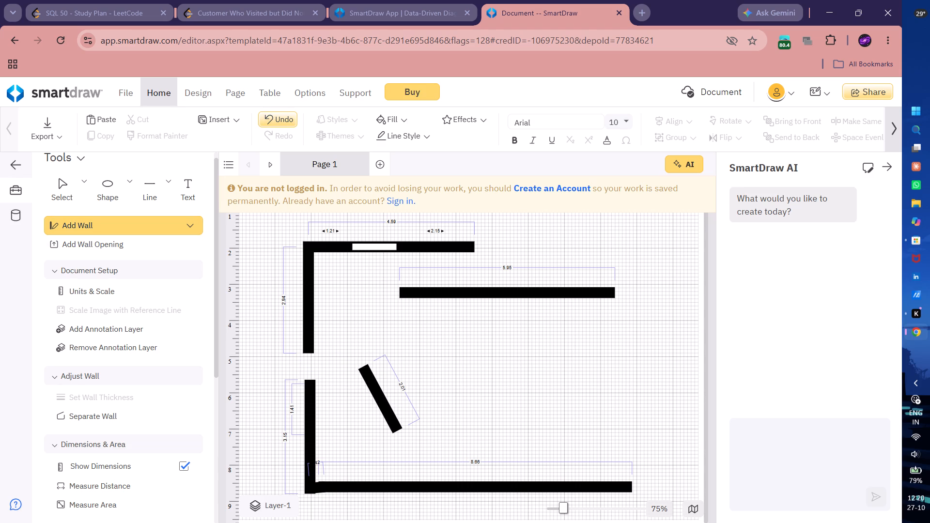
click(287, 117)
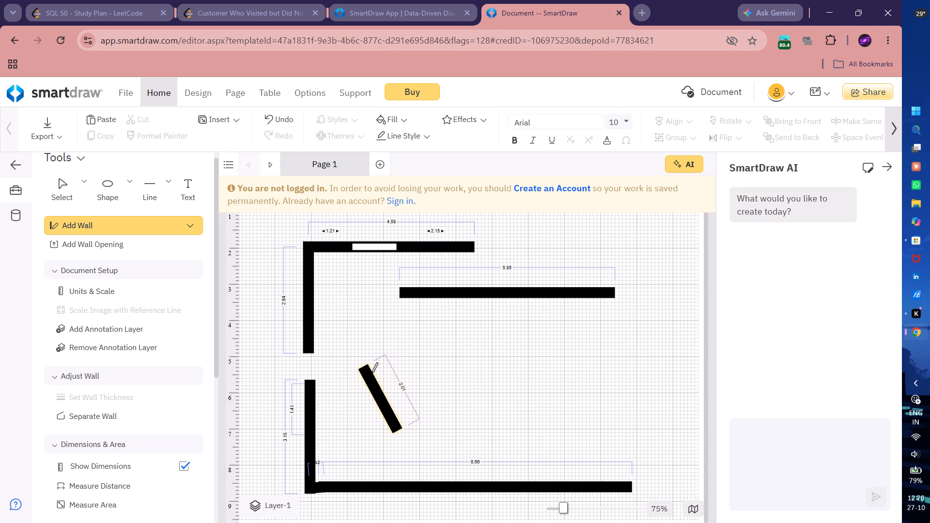
Try to delete the diagonal wall, and add a wall about 2.08 long rightward from its upper end.
click(368, 372)
key(Delete)
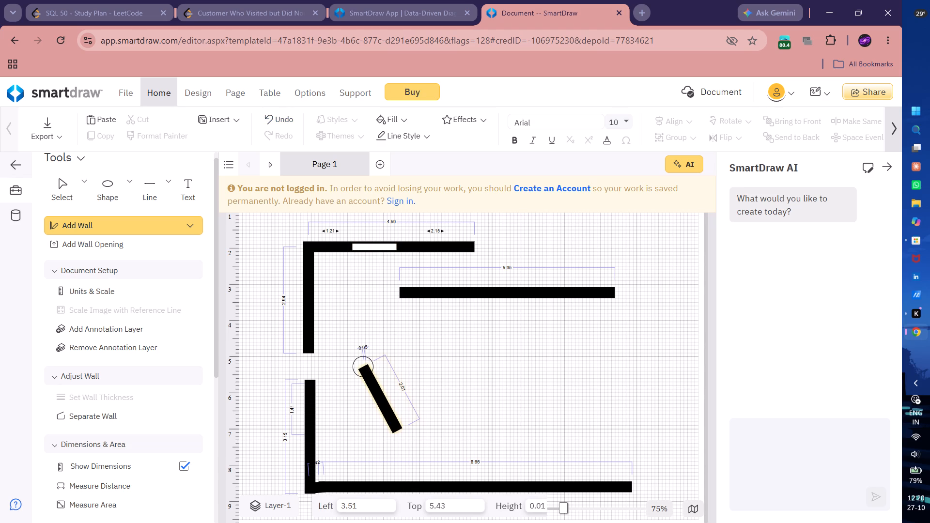
key(Delete)
key(Delete)
key(Delete)
key(Delete)
key(ctrl+z)
key(ctrl+z)
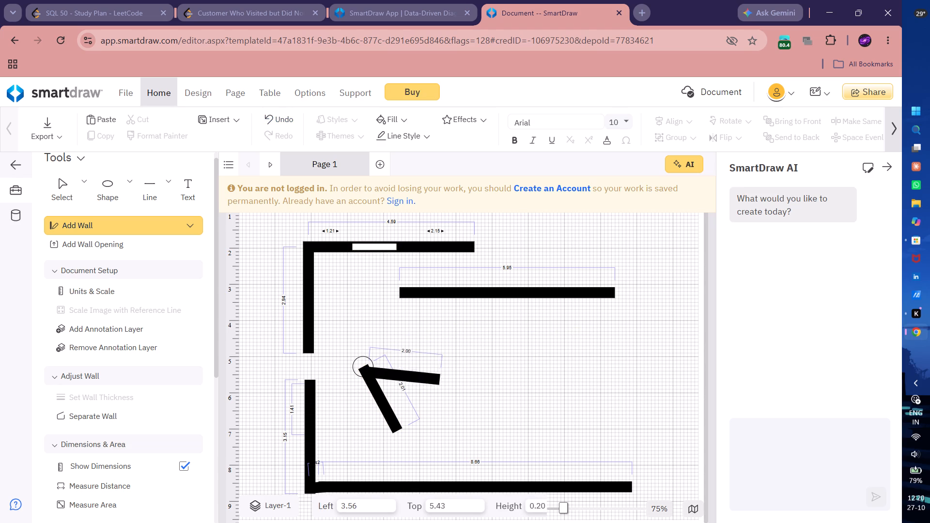
click(442, 377)
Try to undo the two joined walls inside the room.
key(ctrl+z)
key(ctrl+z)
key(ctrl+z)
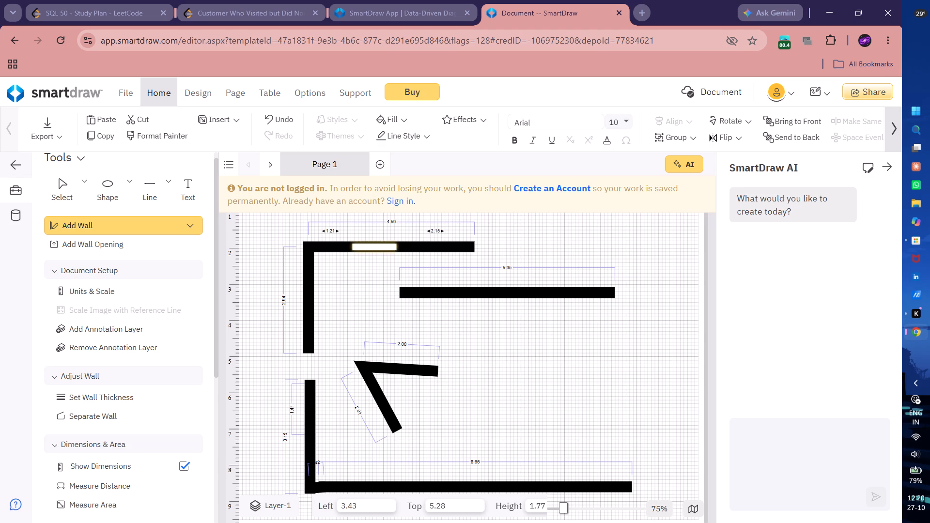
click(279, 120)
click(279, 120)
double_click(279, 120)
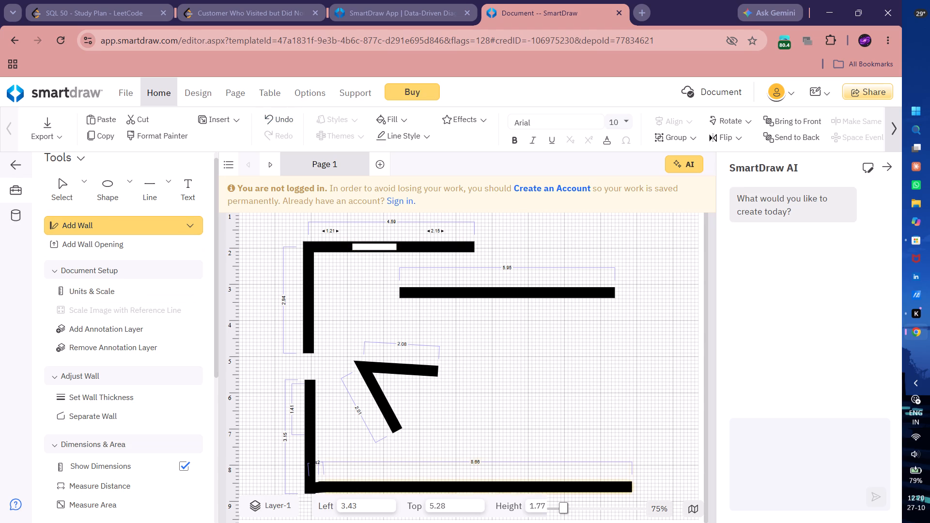
Add a vertical right wall about 5.54 long up from the bottom wall's right end, level with the 5.95 wall.
drag(627, 489, 623, 380)
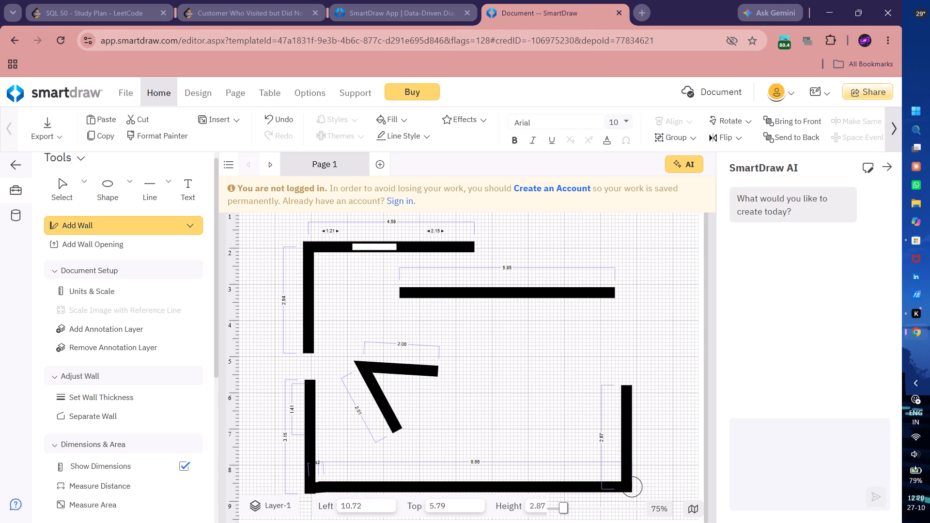
drag(623, 380, 621, 284)
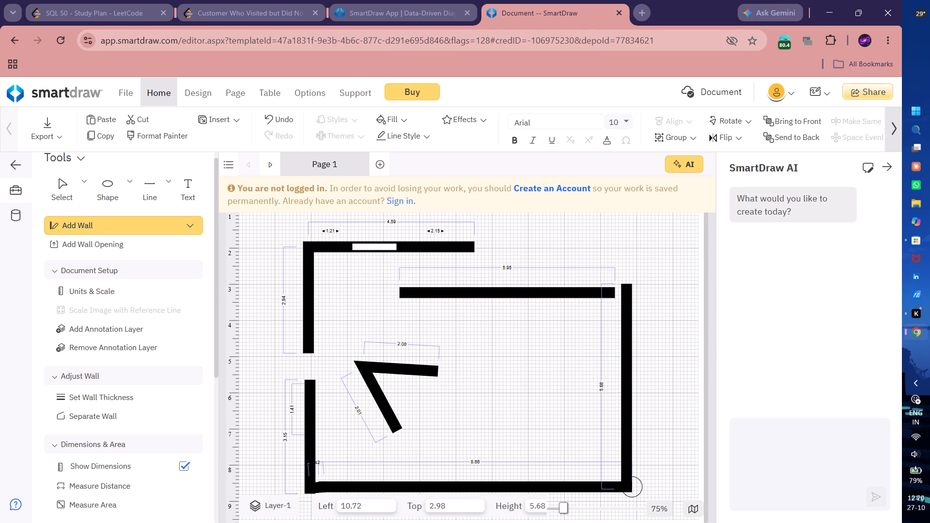
drag(621, 284, 622, 289)
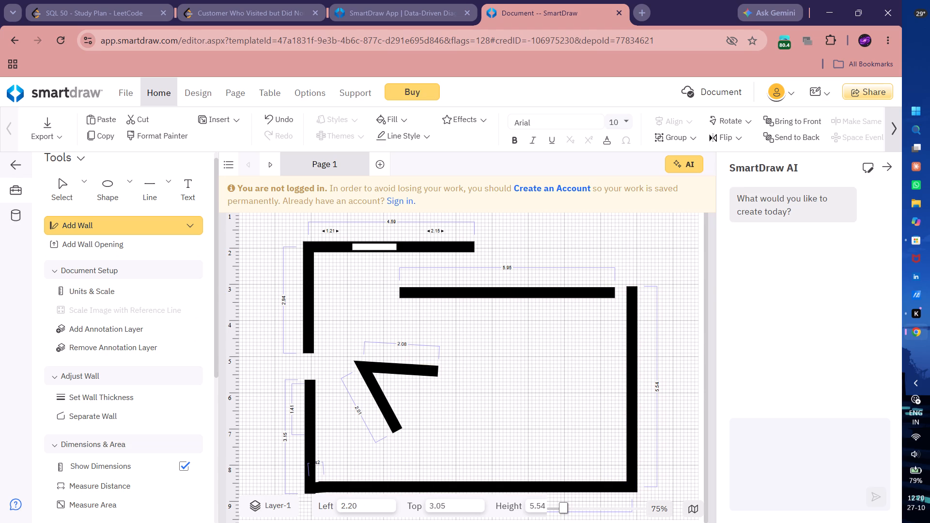
Add a wall opening at the right end of the 5.95 wall and widen it to about 1.92.
click(106, 247)
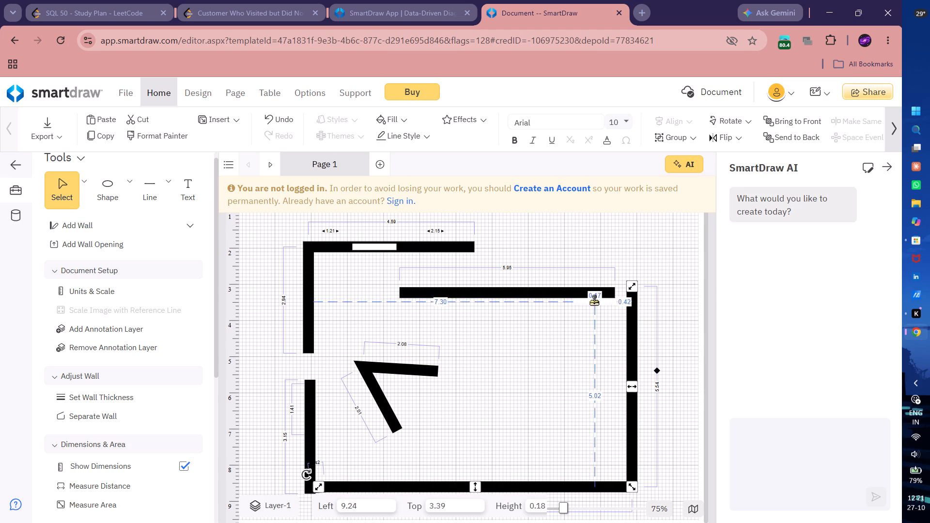
drag(582, 296, 623, 292)
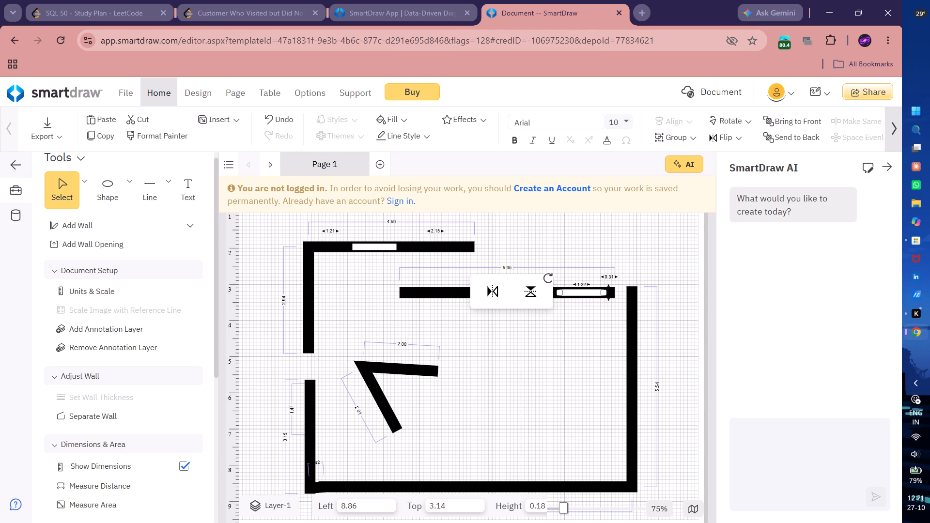
drag(623, 292, 604, 292)
drag(604, 292, 629, 292)
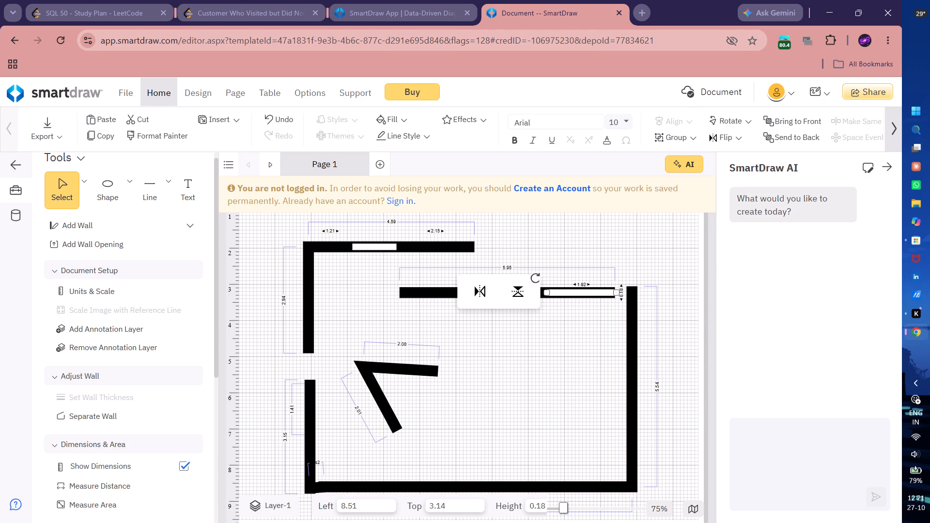
Narrow the wall opening in the 5.95 wall so it starts about 4.27 from the wall's left end.
drag(546, 291, 560, 294)
click(560, 294)
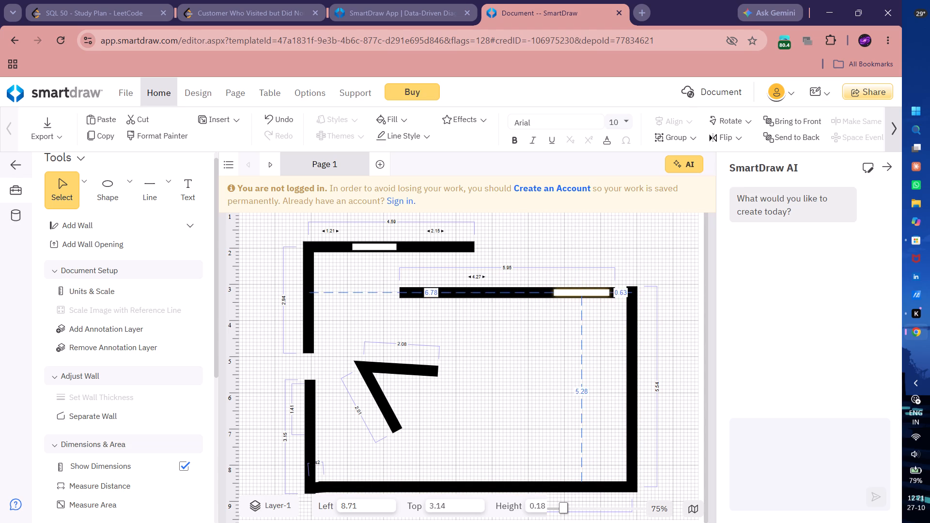
click(572, 332)
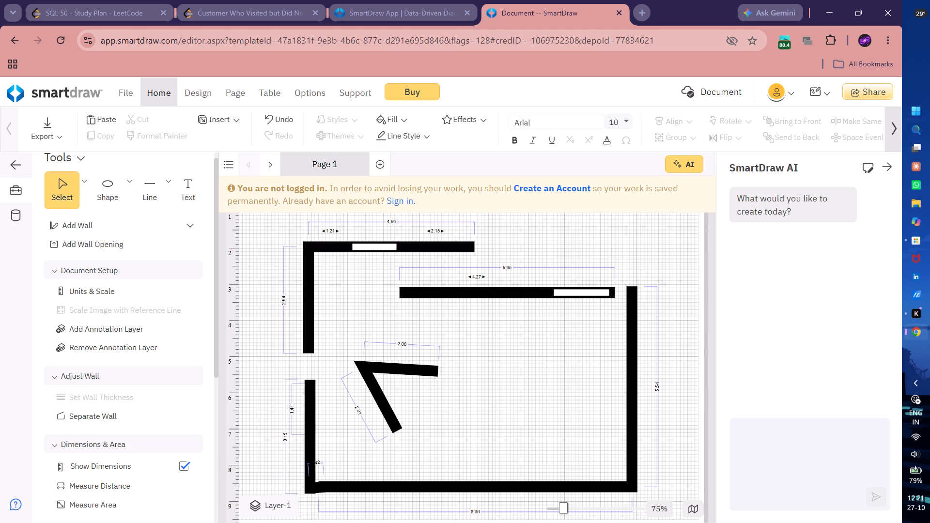
Delete the two joined diagonal walls inside the room.
click(369, 376)
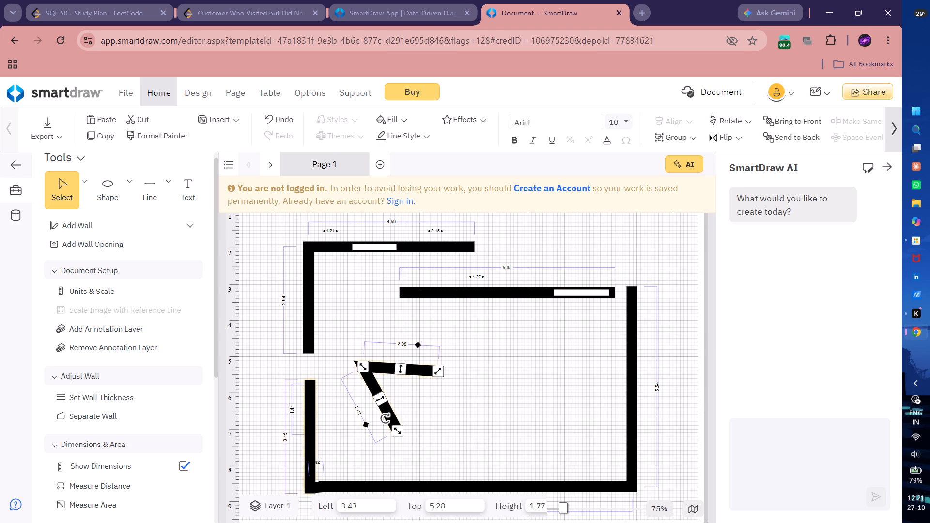
key(Delete)
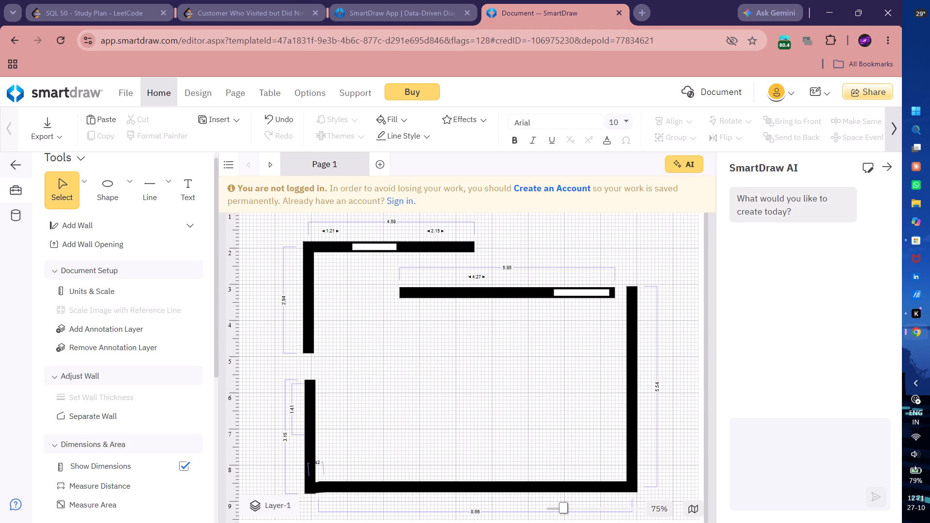
click(474, 373)
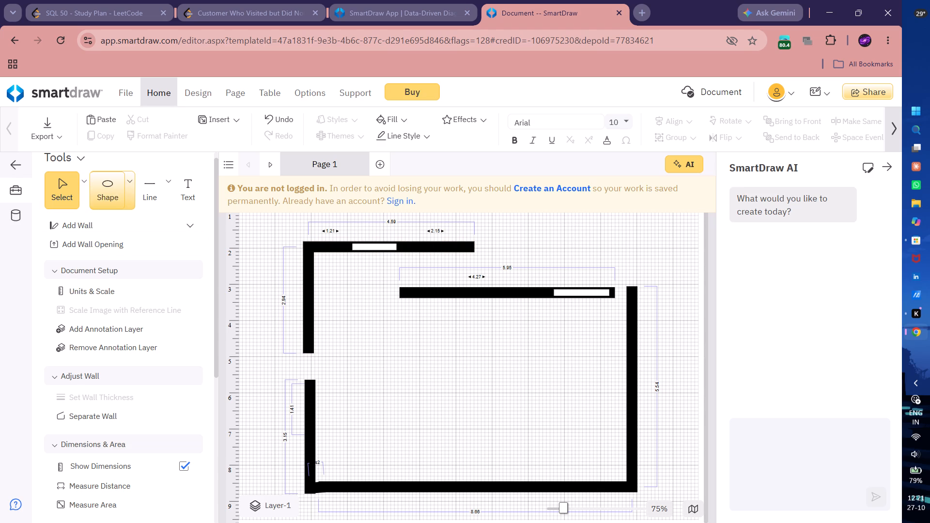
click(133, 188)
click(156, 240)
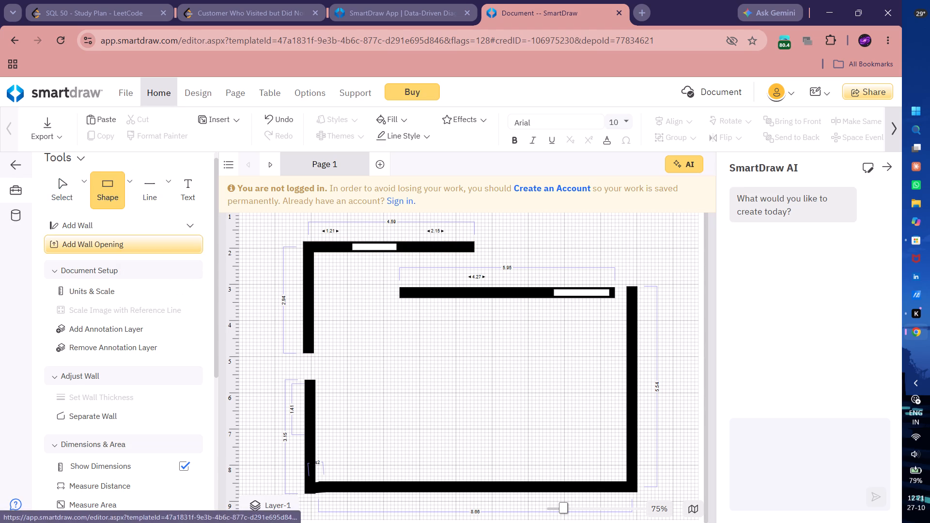
Shift the lower-left wall slightly so it lines up with the left end of the bottom wall.
click(313, 417)
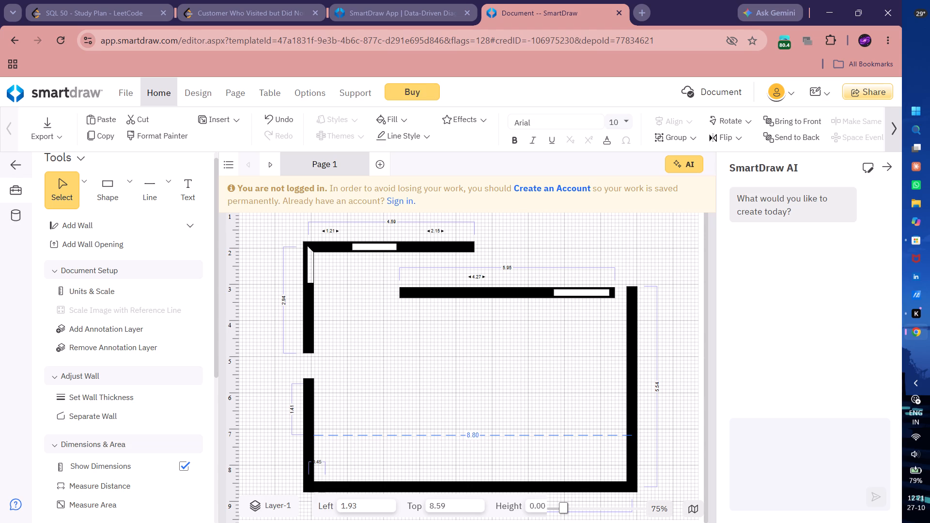
click(349, 418)
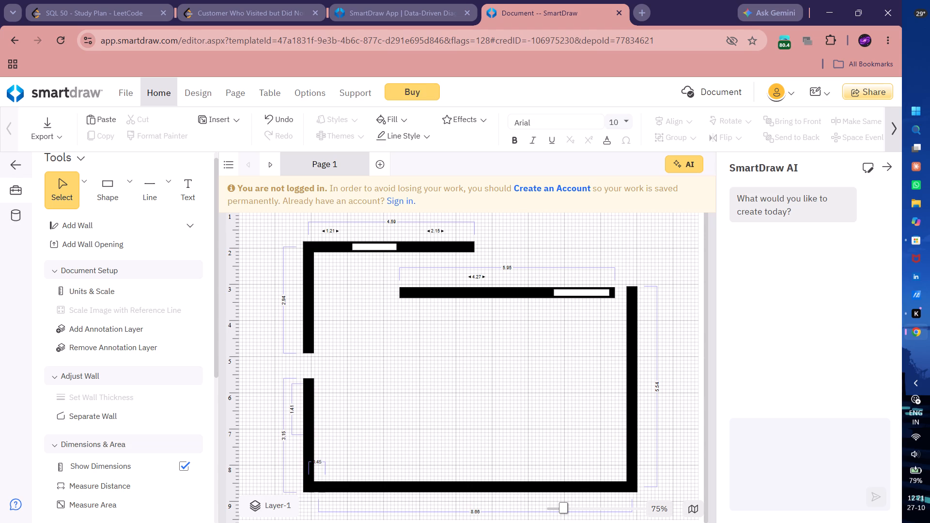
Draw a polygon line from the lower-left wall about 2.62 rightward, turning about 1.89 down to the bottom wall.
click(108, 197)
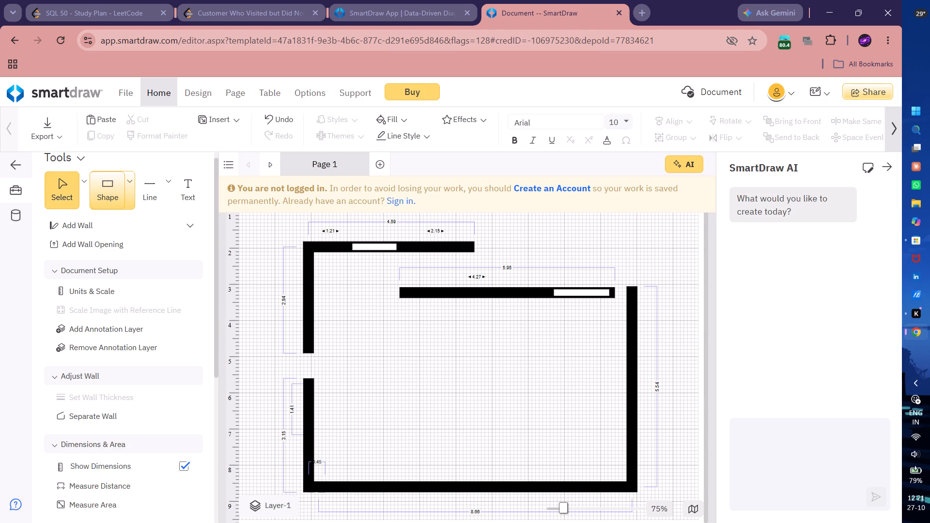
click(169, 190)
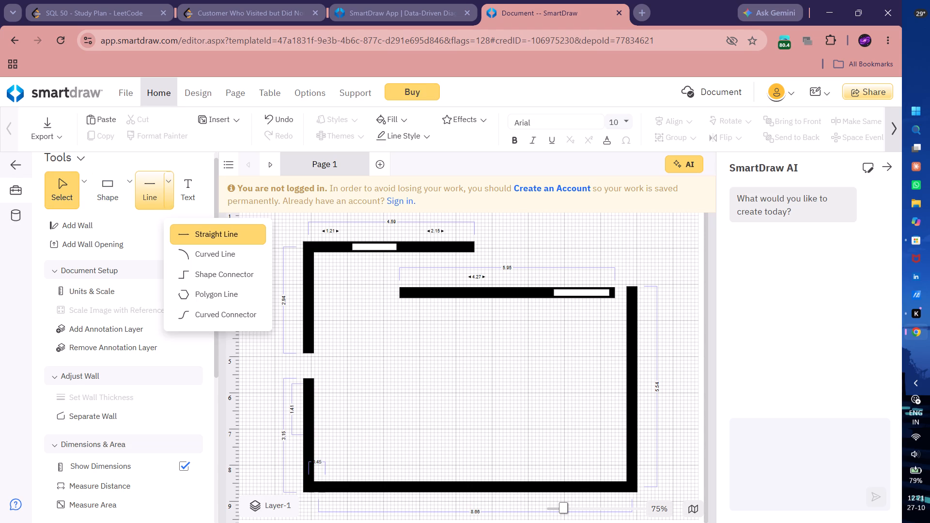
click(196, 292)
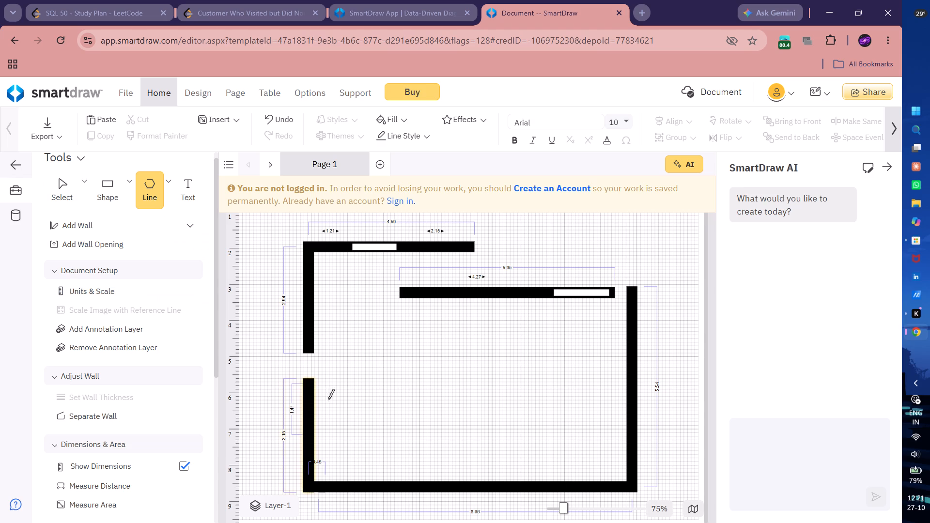
drag(312, 418, 374, 412)
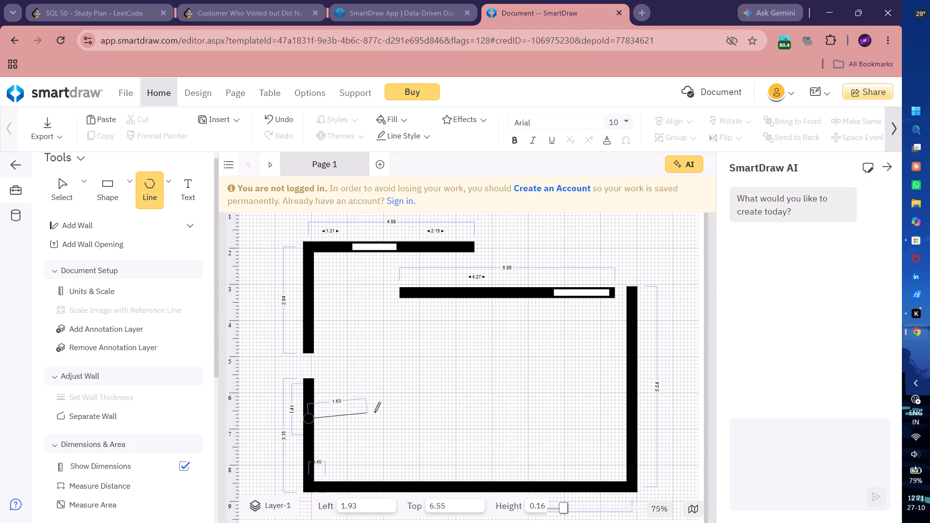
drag(374, 412, 404, 417)
click(404, 417)
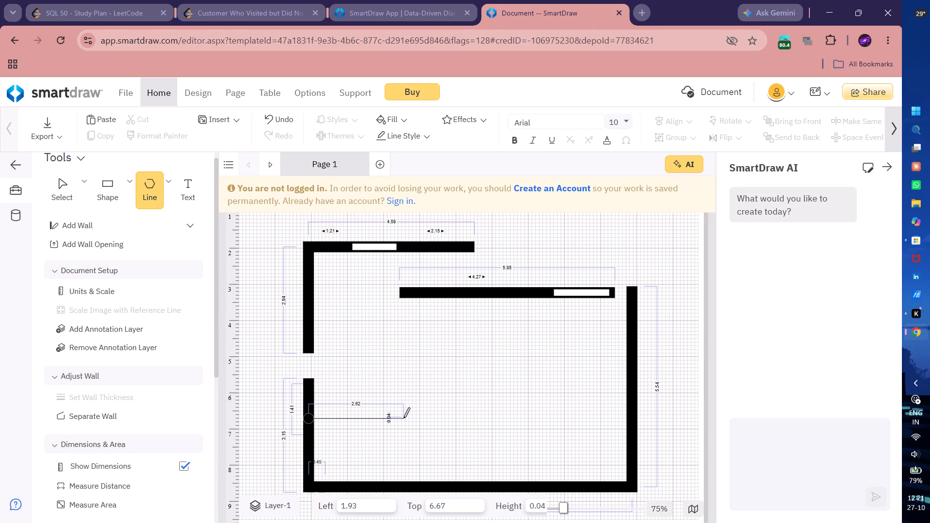
click(405, 477)
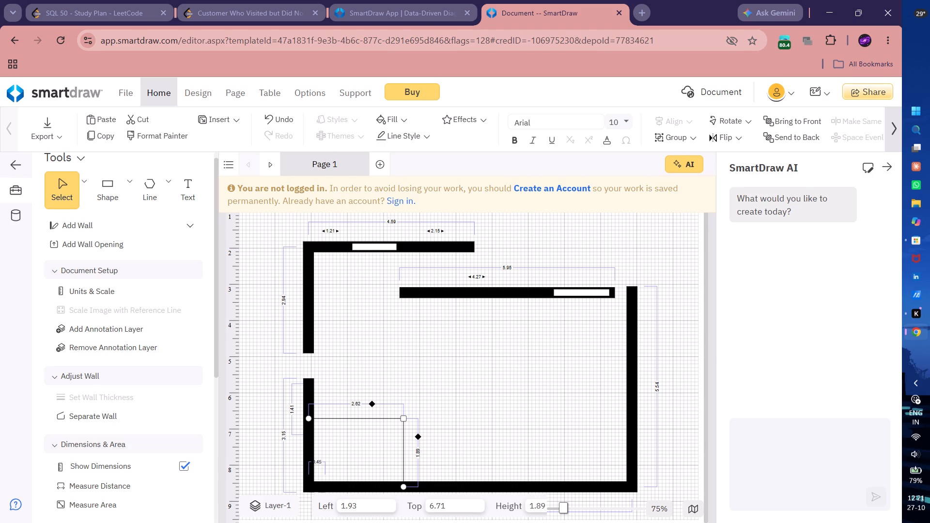
click(404, 419)
click(431, 392)
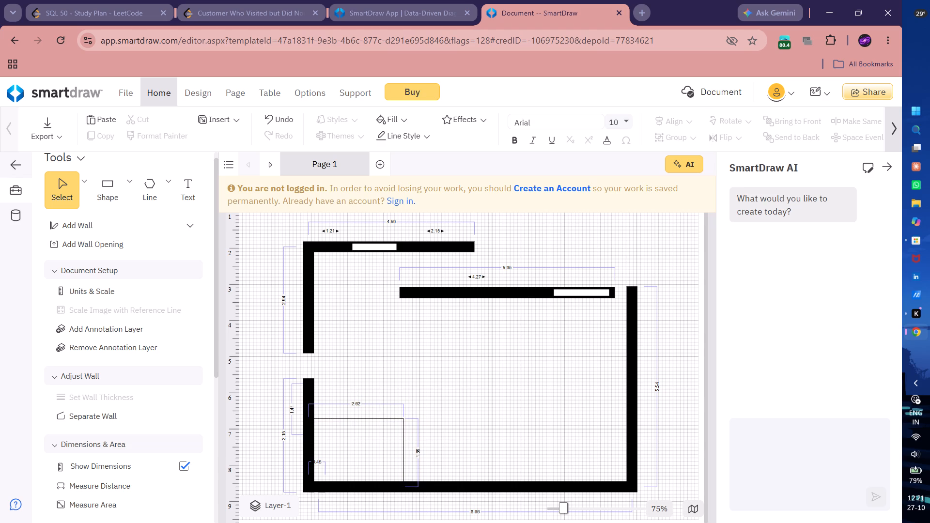
Add a horizontal wall about 2.54 long rightward from the lower-left wall, along the polygon line's upper segment.
click(114, 225)
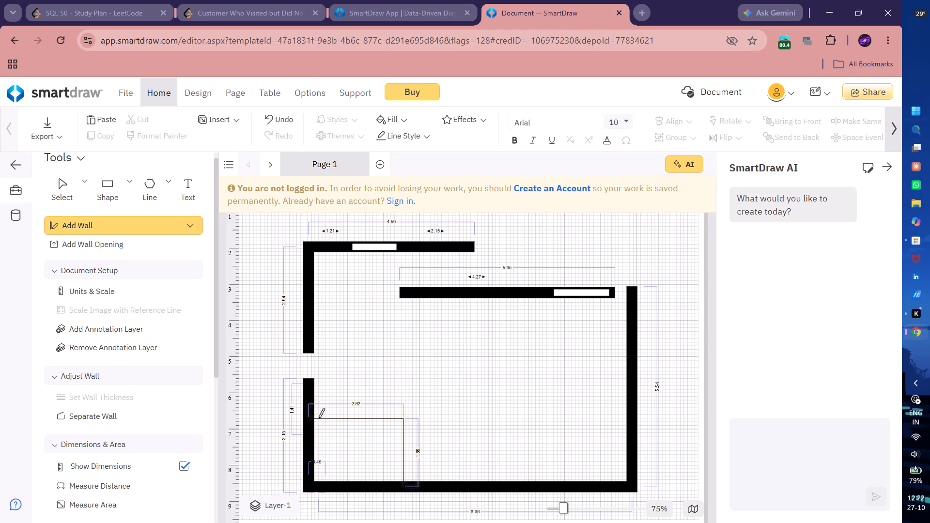
drag(313, 415, 407, 419)
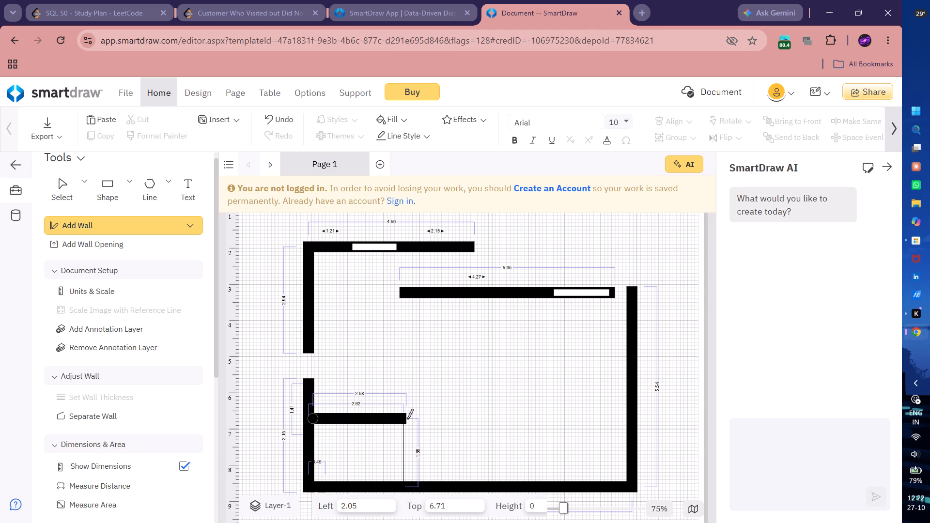
drag(407, 419, 406, 420)
drag(406, 420, 404, 420)
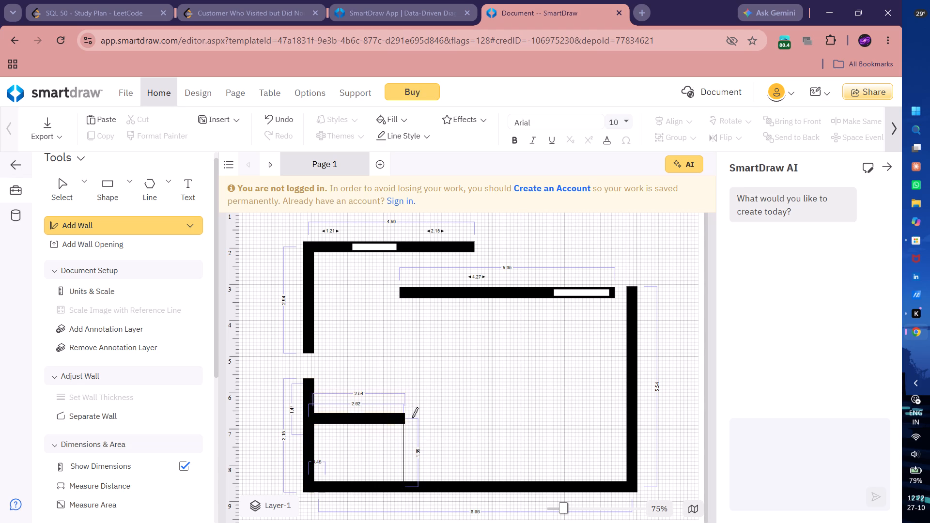
Add a vertical wall about 1.89 long from the bottom wall up to the right end of the inner horizontal wall.
drag(396, 485, 393, 434)
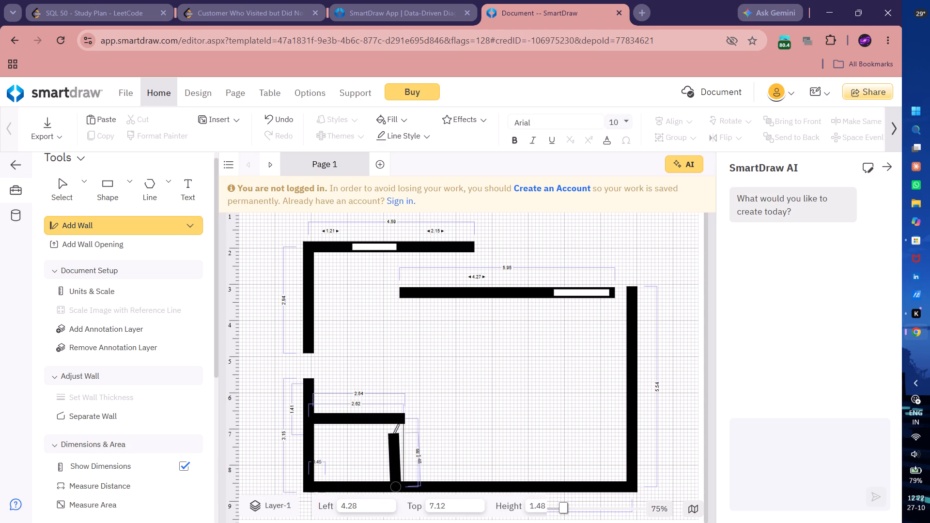
drag(393, 434, 395, 425)
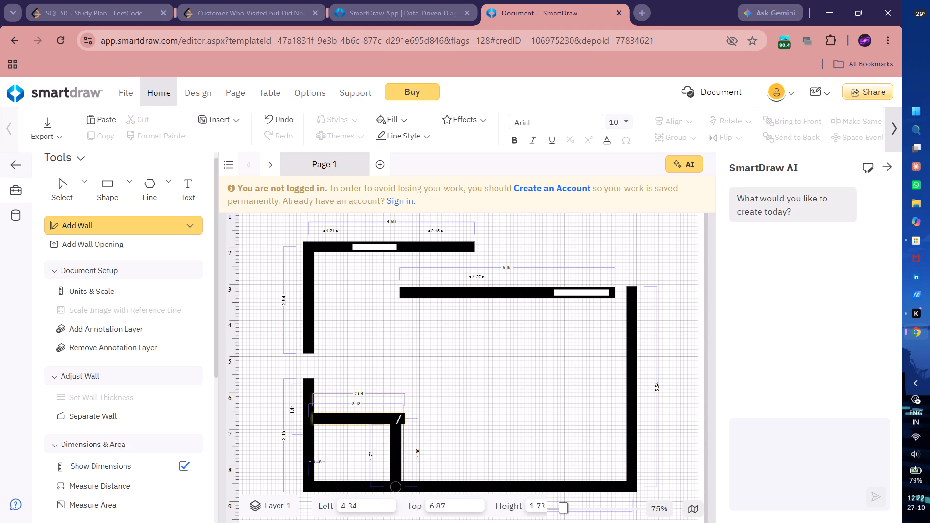
drag(395, 425, 395, 424)
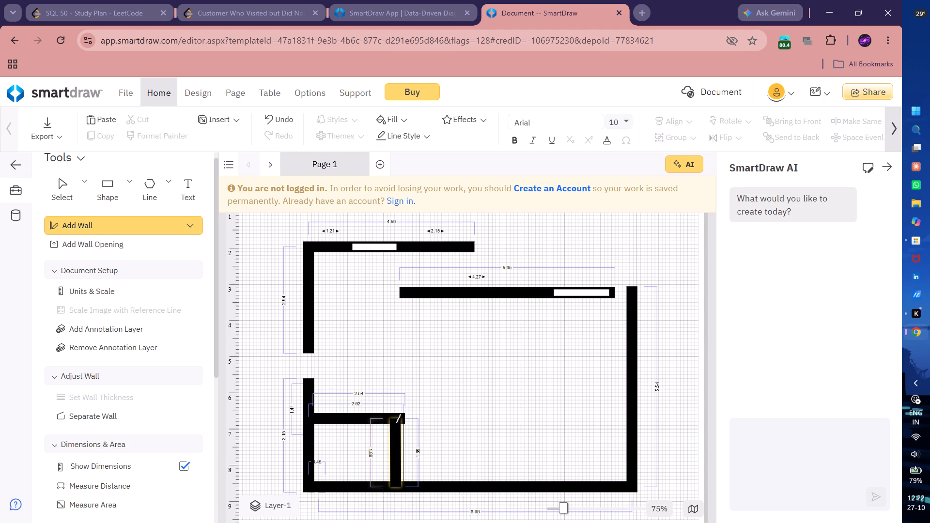
click(395, 424)
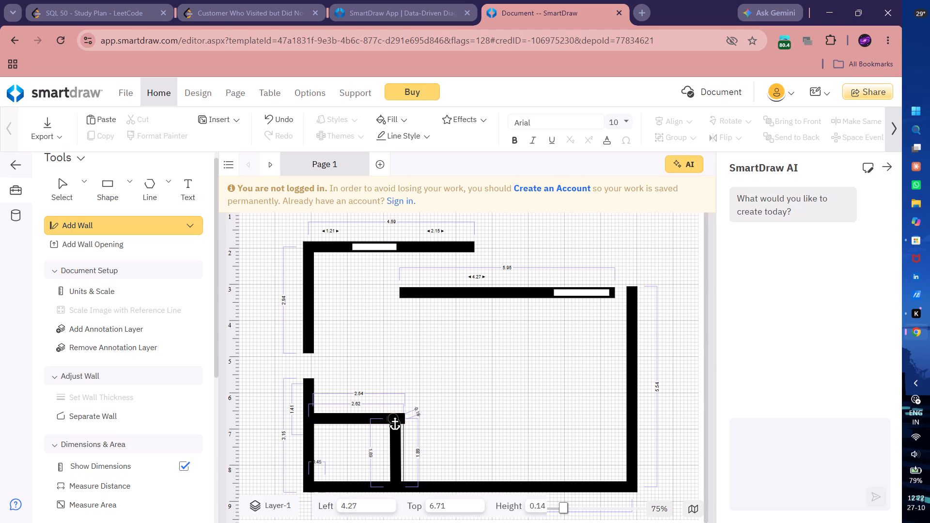
click(395, 421)
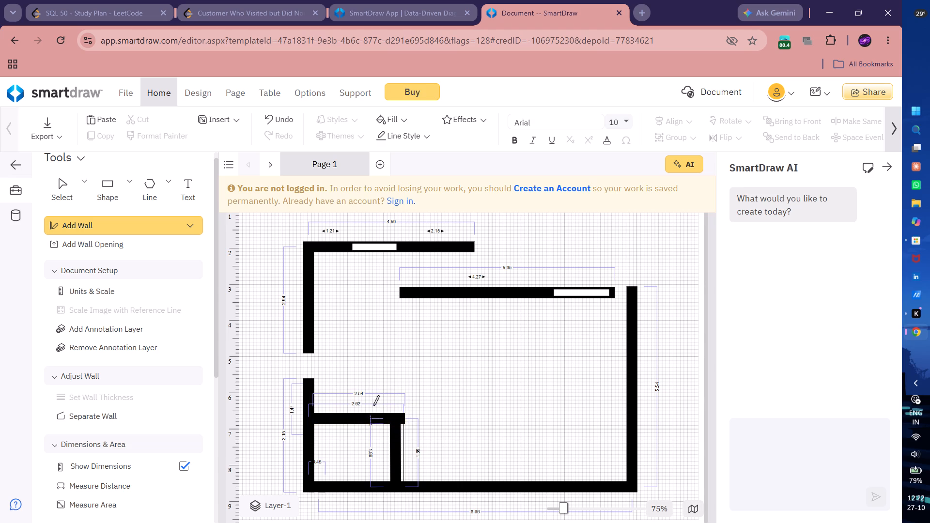
Shorten the small room's horizontal wall to about 2.43 so its right end is flush with the vertical wall.
click(68, 197)
click(331, 420)
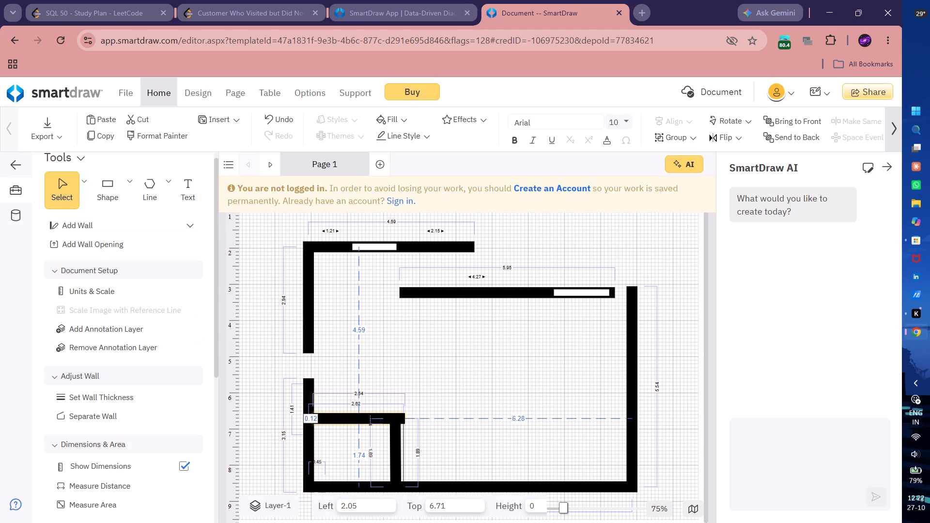
drag(406, 419, 401, 419)
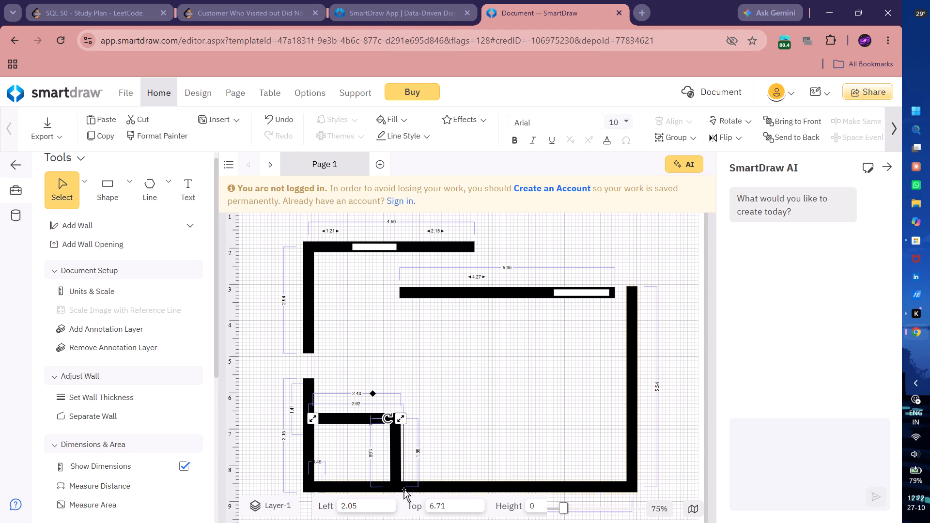
click(360, 447)
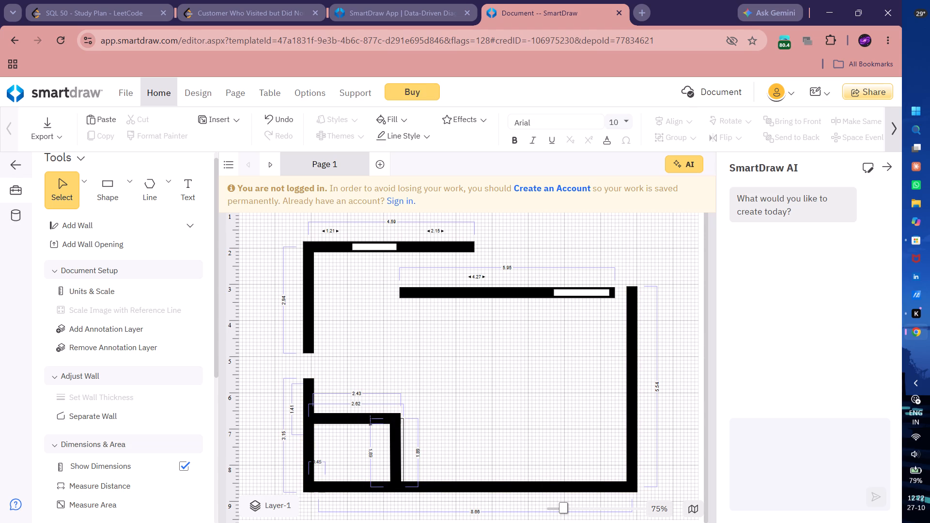
Add a wall opening near the right end of the small room's upper wall and narrow it to about 1.06.
click(105, 249)
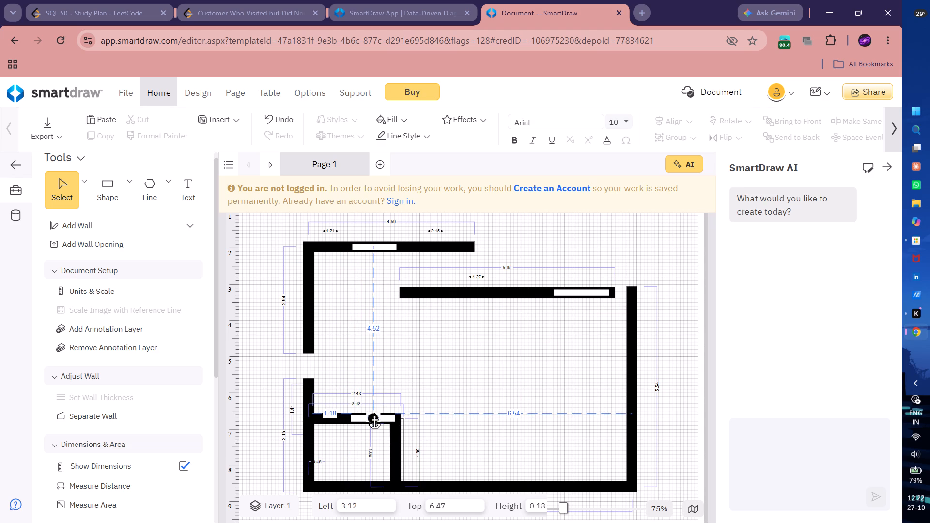
click(374, 414)
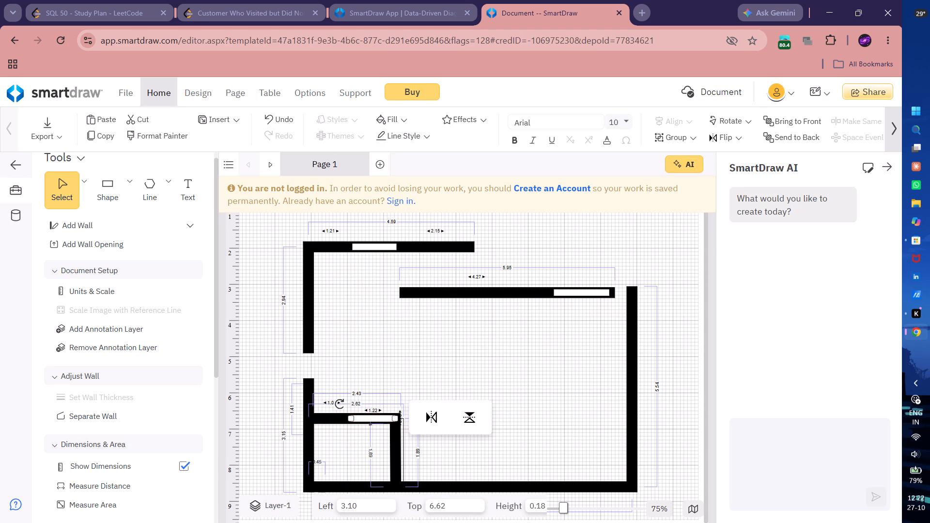
click(392, 417)
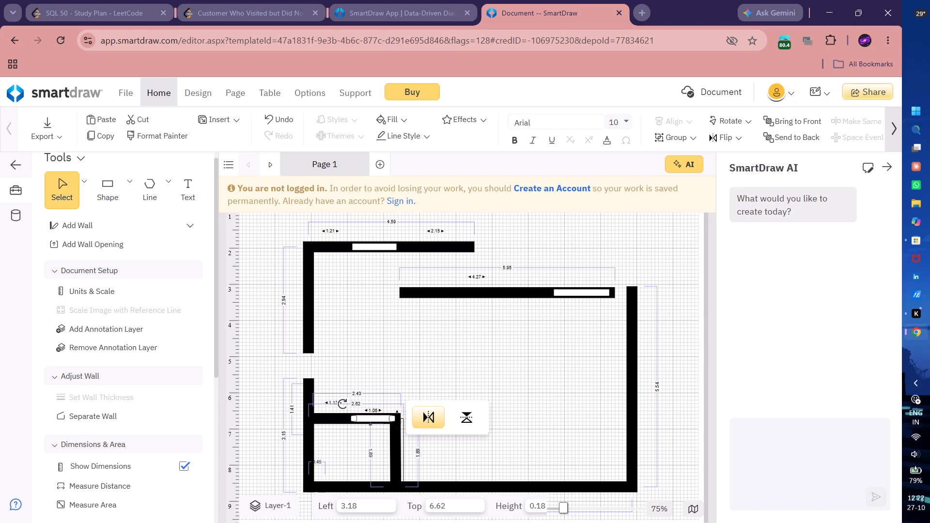
click(440, 380)
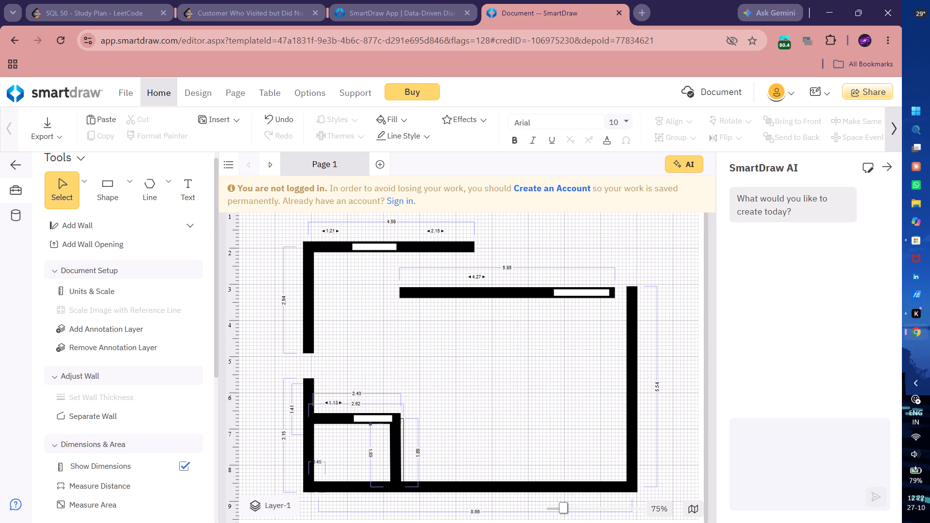
Add a horizontal wall about 2.72 long rightward from the small room's upper-right corner.
click(150, 224)
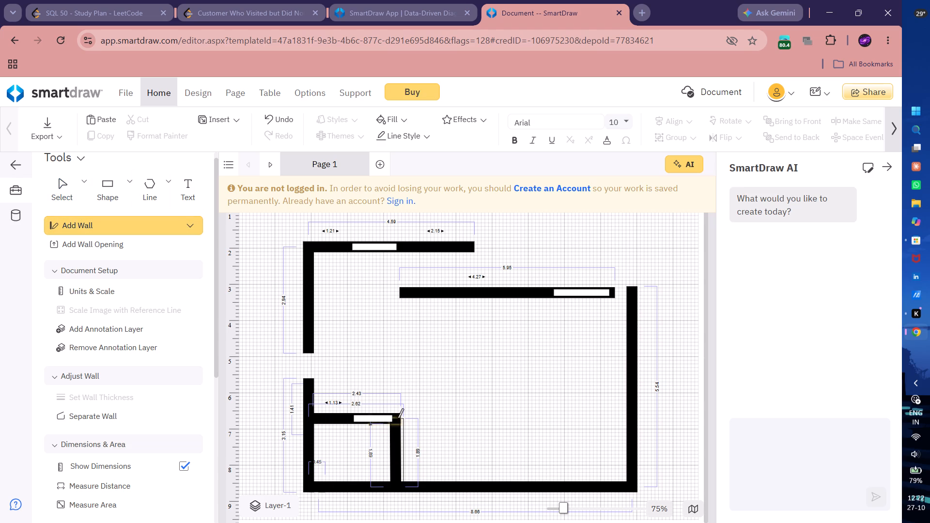
drag(397, 418, 553, 416)
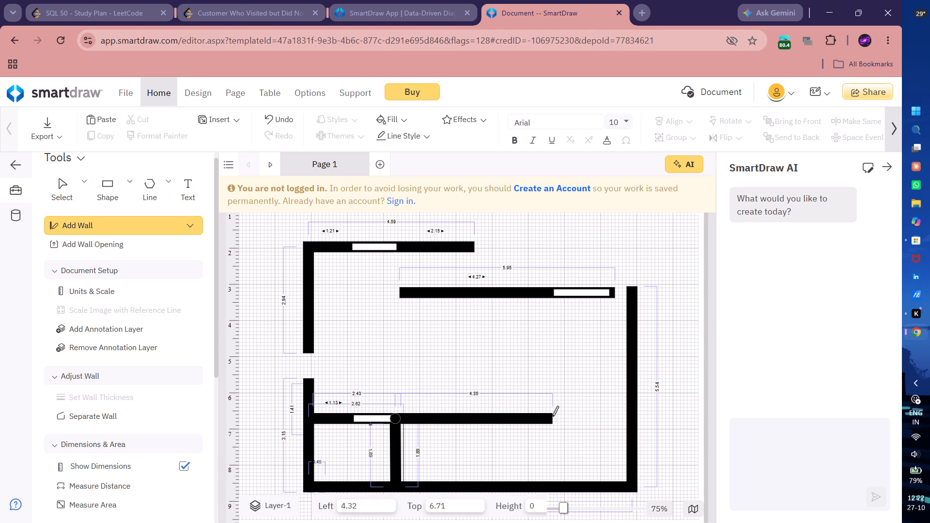
drag(553, 416, 494, 422)
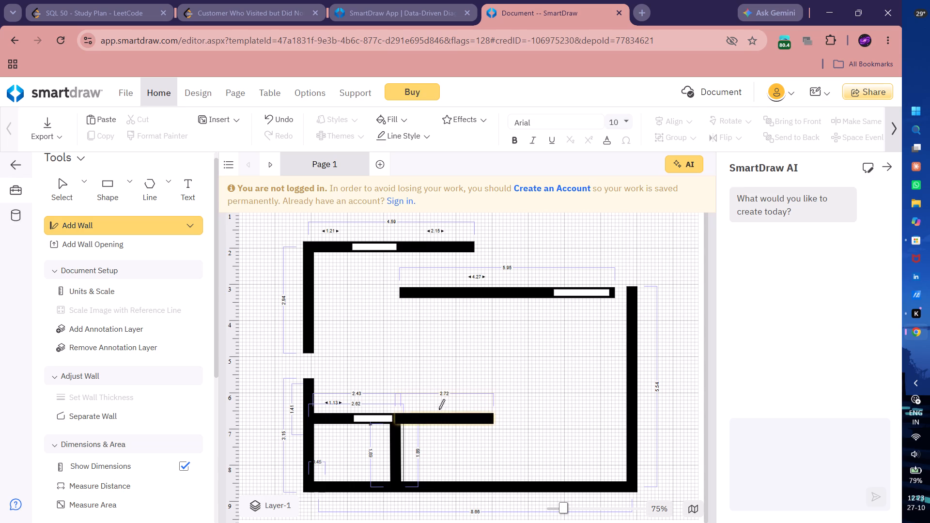
Add a vertical wall about 3.48 long from the 2.72 horizontal wall, near its right end, up to the 5.95 horizontal wall.
drag(480, 418, 480, 397)
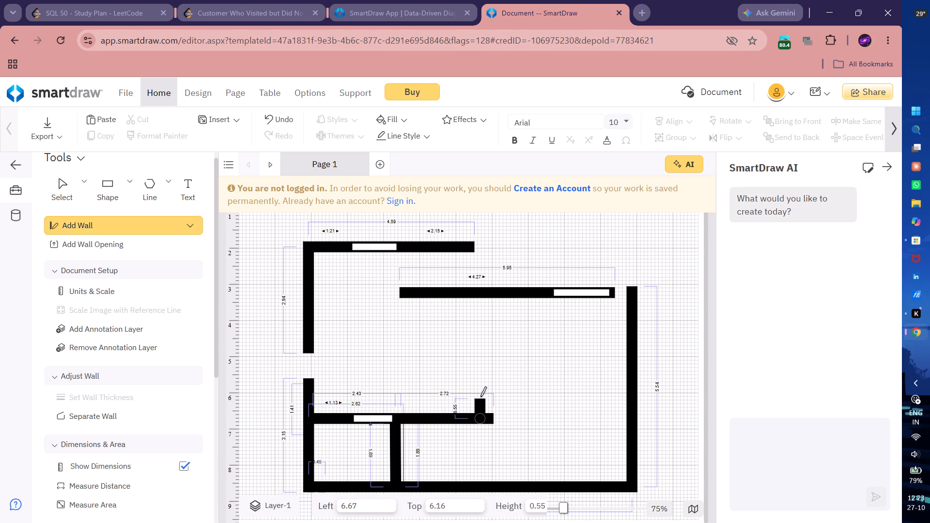
drag(480, 397, 479, 332)
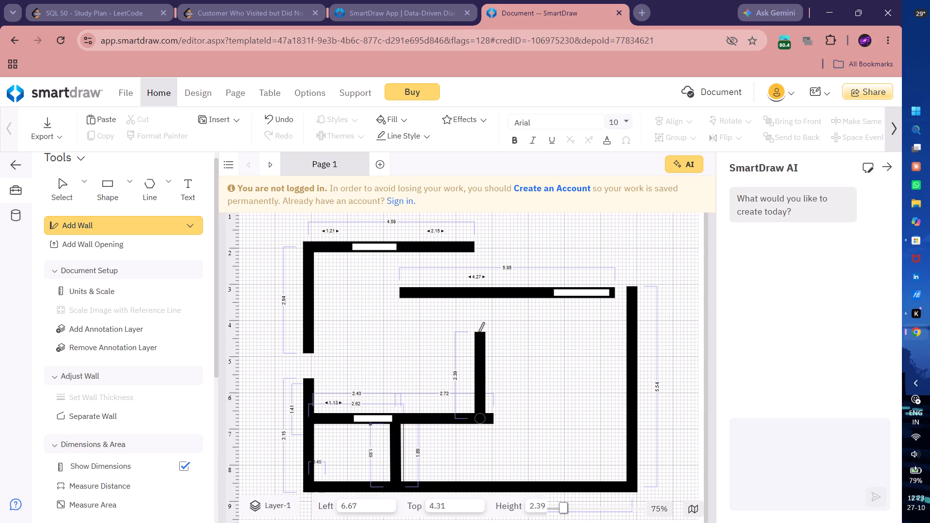
drag(479, 332, 484, 284)
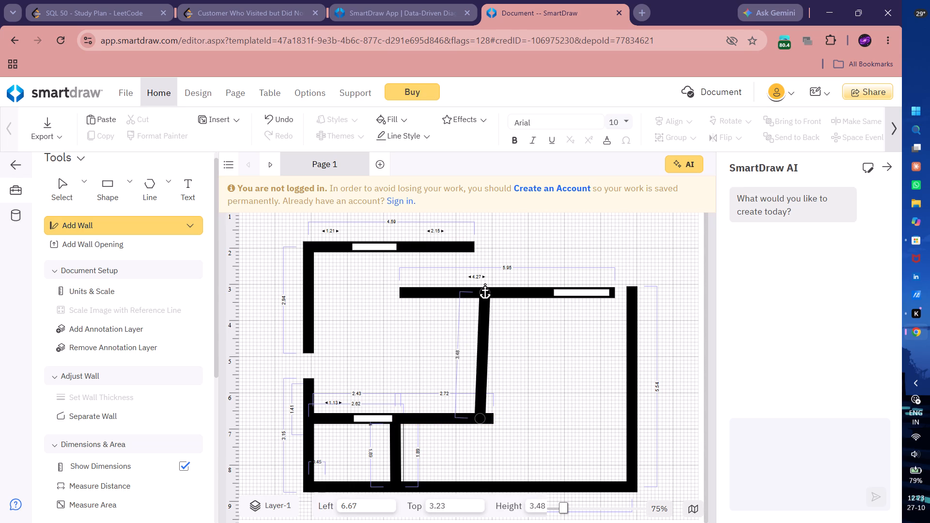
drag(484, 284, 480, 284)
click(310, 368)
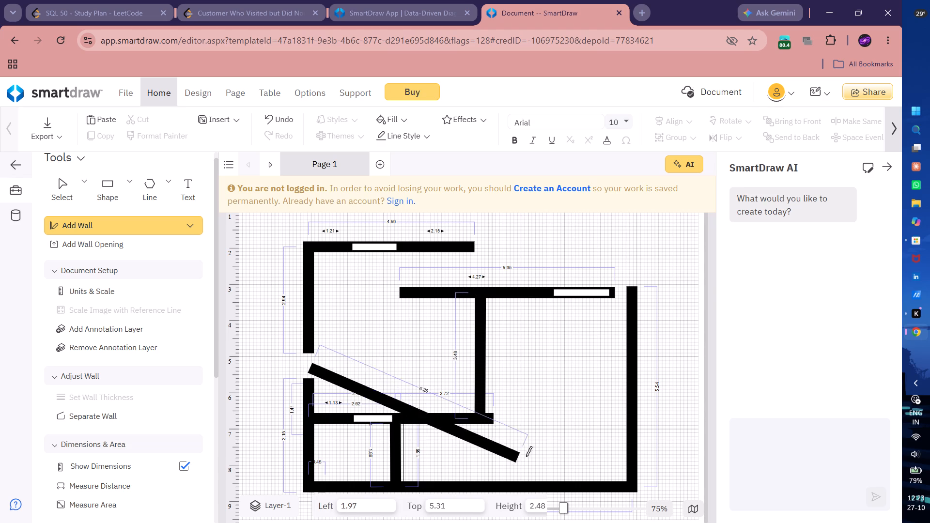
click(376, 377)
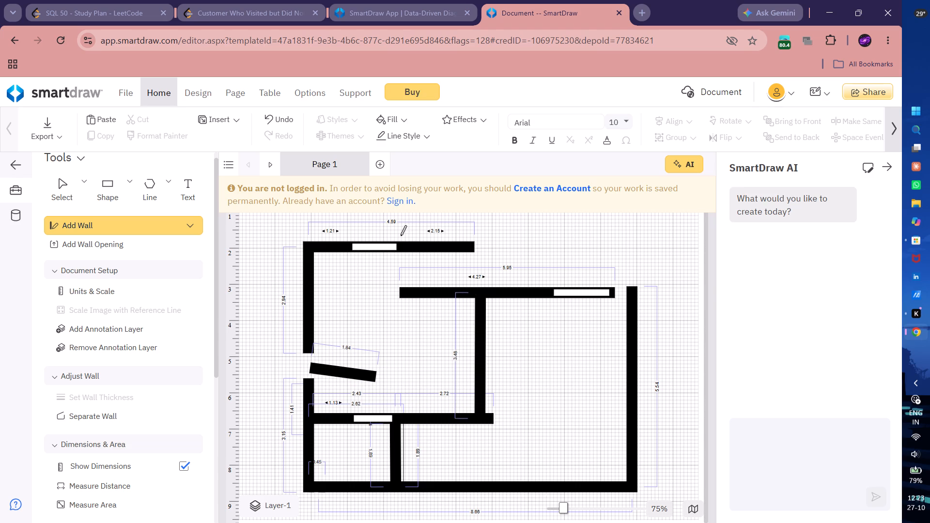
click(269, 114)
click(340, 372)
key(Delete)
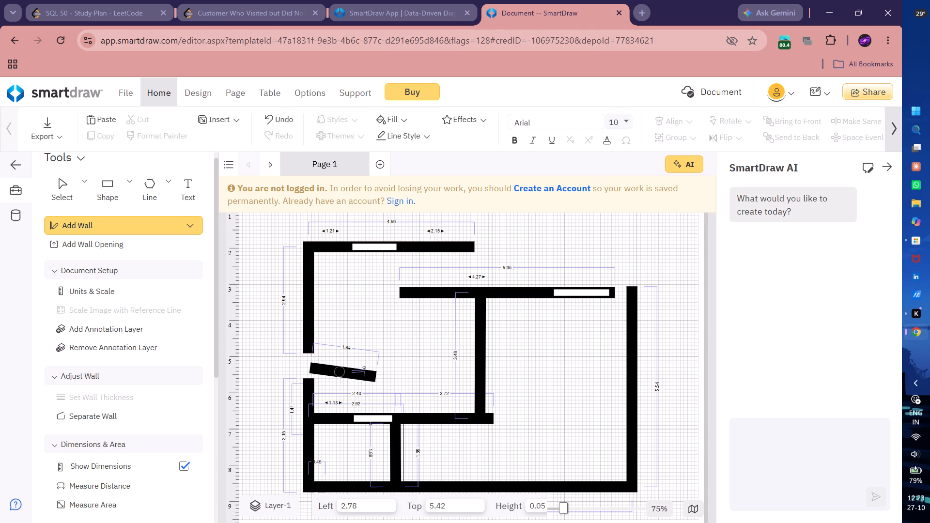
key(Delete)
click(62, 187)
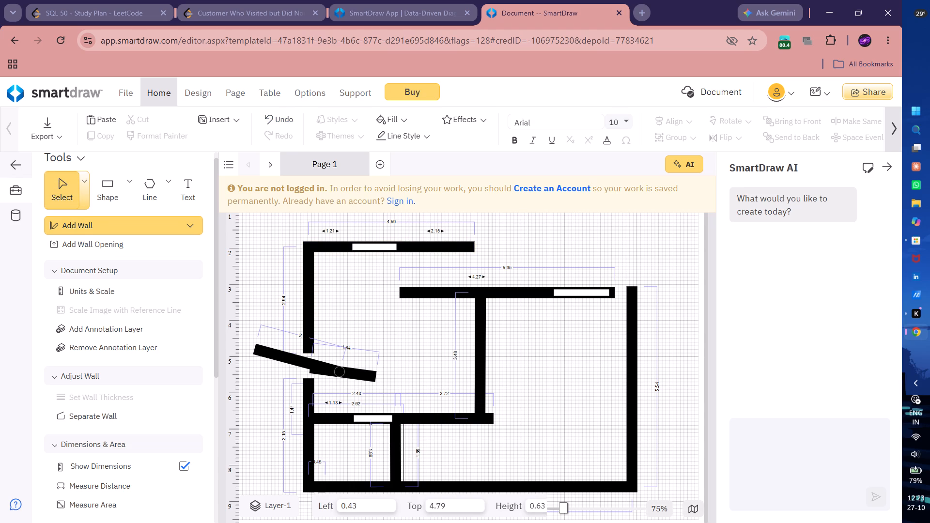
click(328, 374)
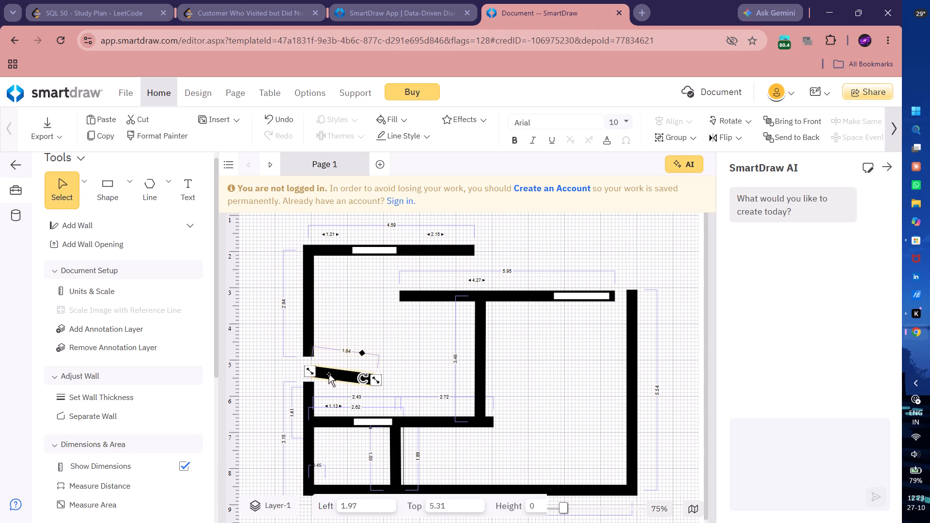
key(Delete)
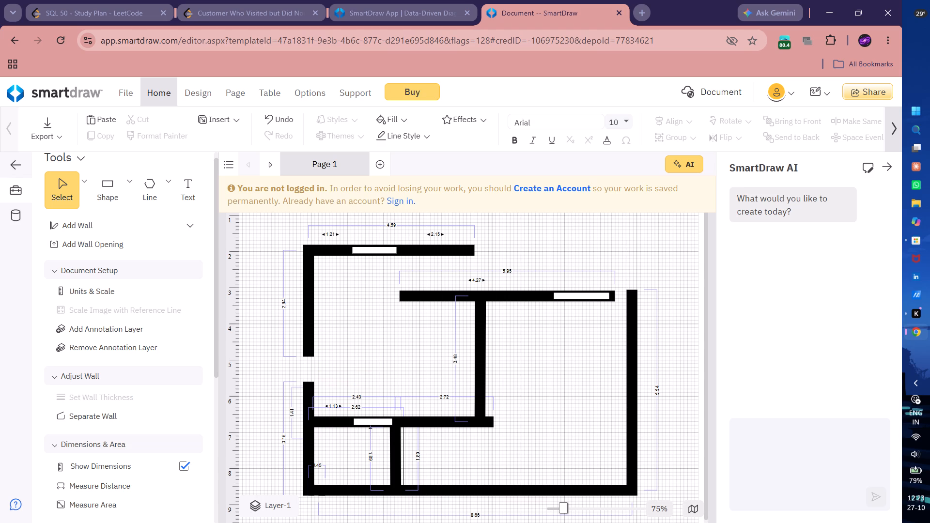
Add a horizontal wall about 3.97 long from the right end of the 2.72 wall to the right outer wall.
click(96, 224)
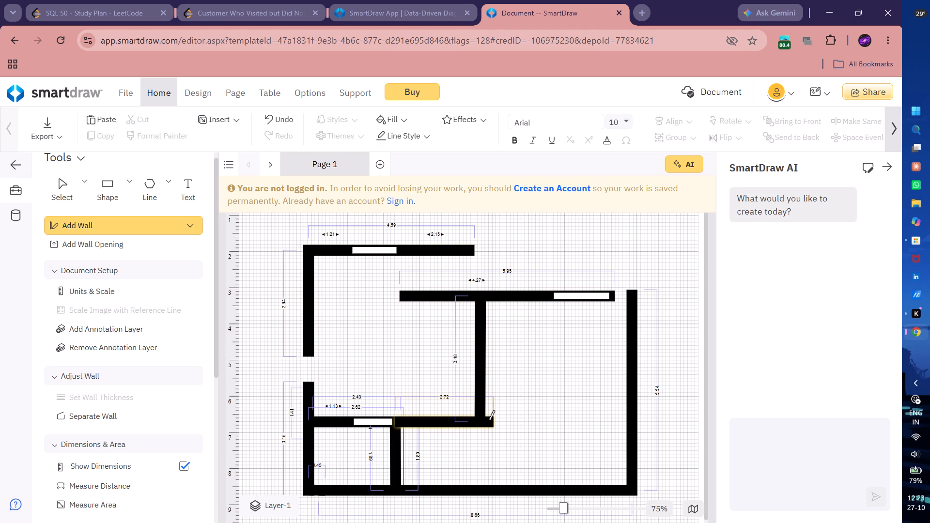
drag(489, 420, 628, 419)
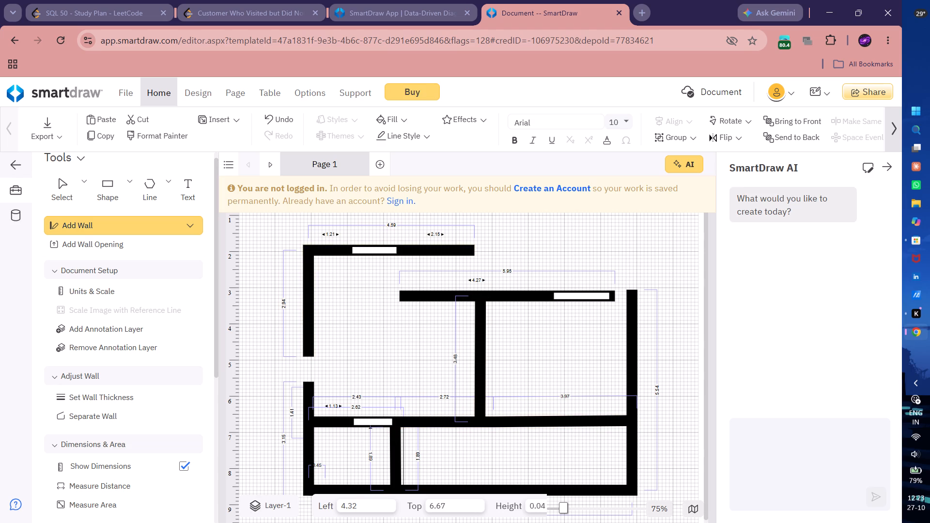
Add a wall opening in the 3.48 vertical wall, narrow it to about 1.06 and position it at the wall's upper end.
click(91, 245)
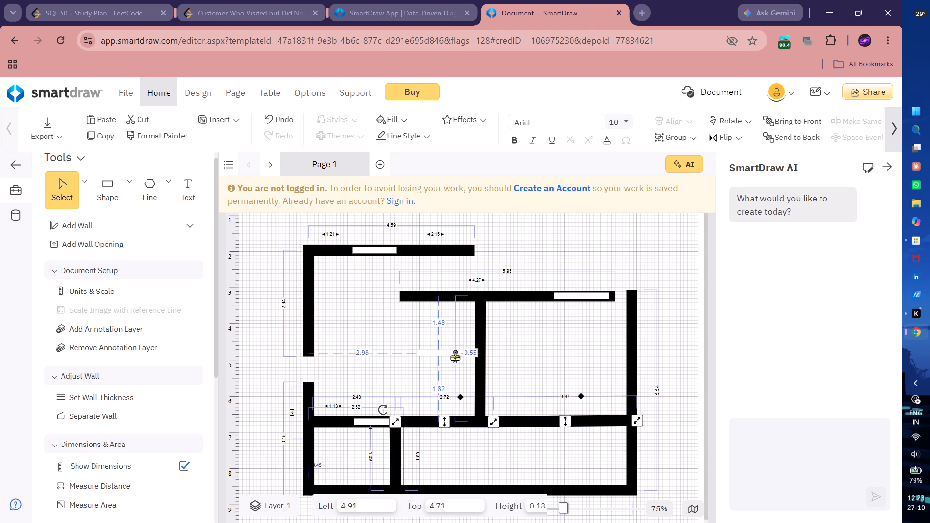
drag(483, 333, 483, 317)
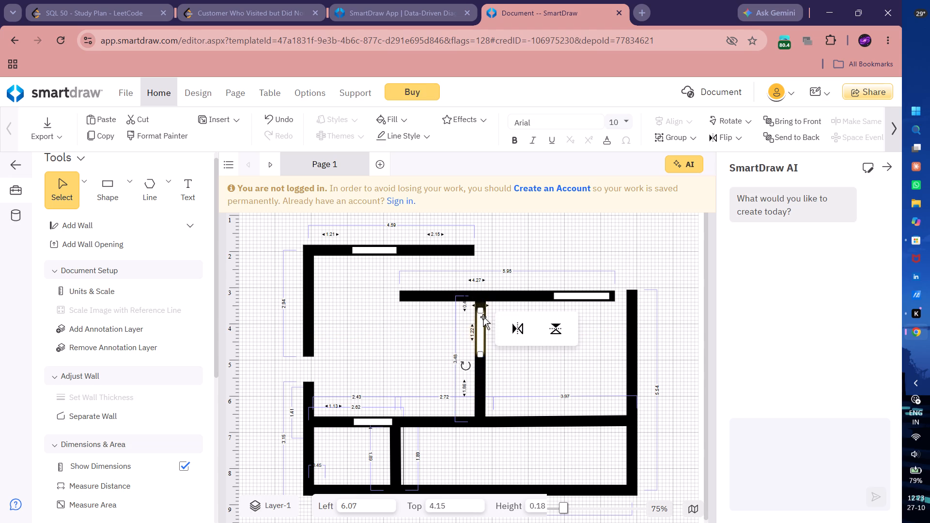
drag(483, 317, 481, 310)
drag(481, 310, 481, 304)
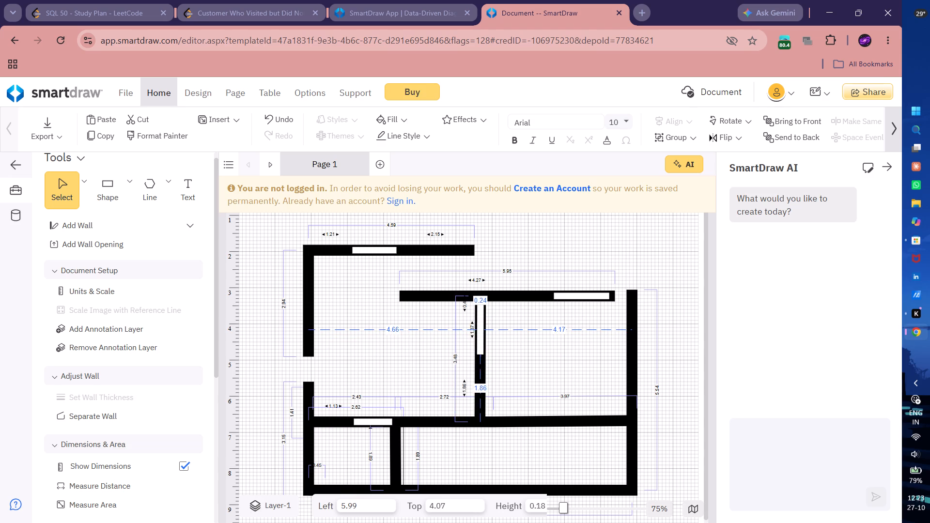
drag(481, 304, 480, 304)
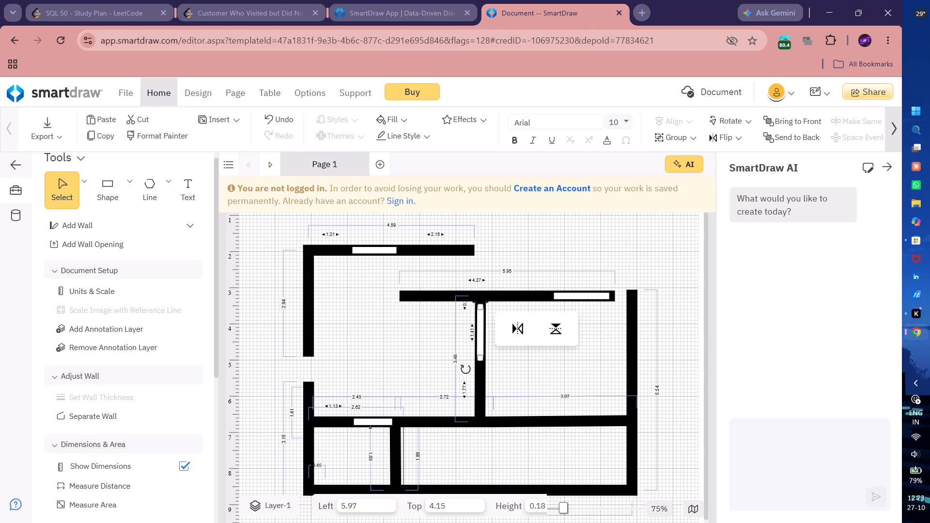
drag(482, 356, 481, 346)
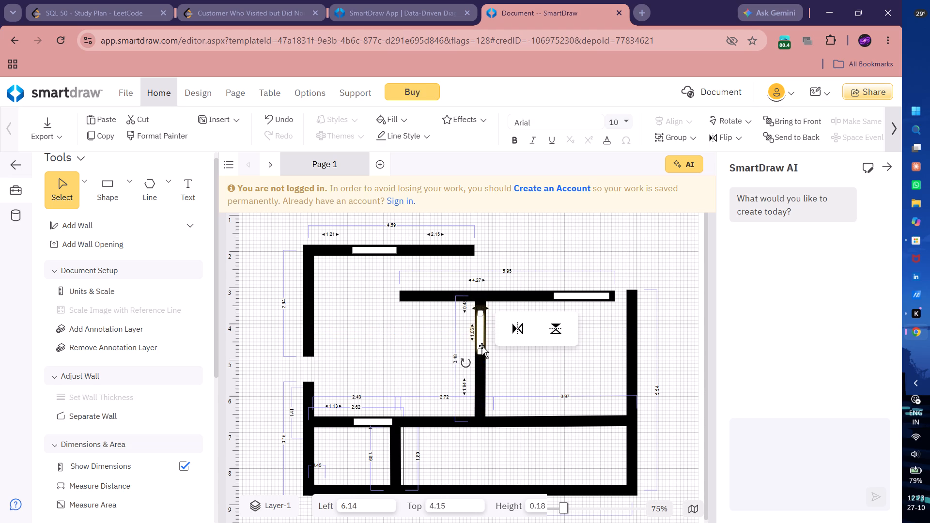
click(451, 339)
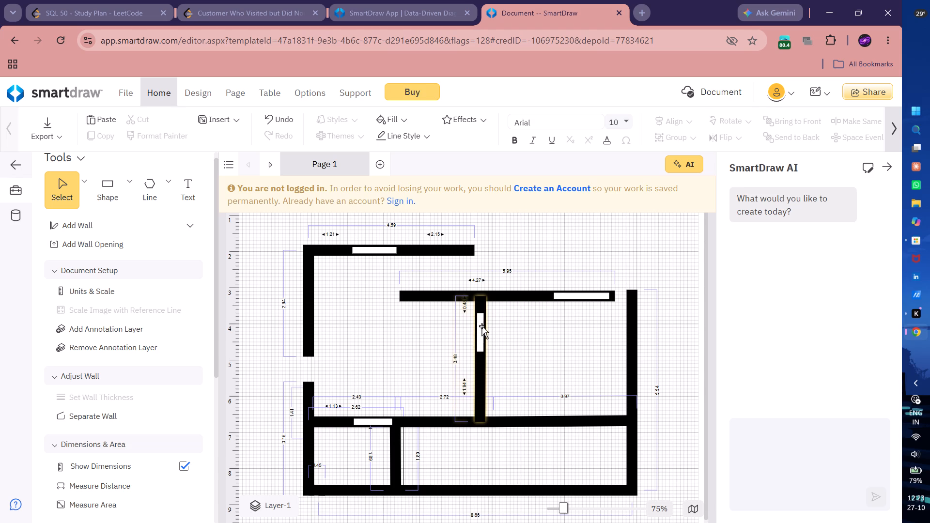
drag(481, 326, 482, 315)
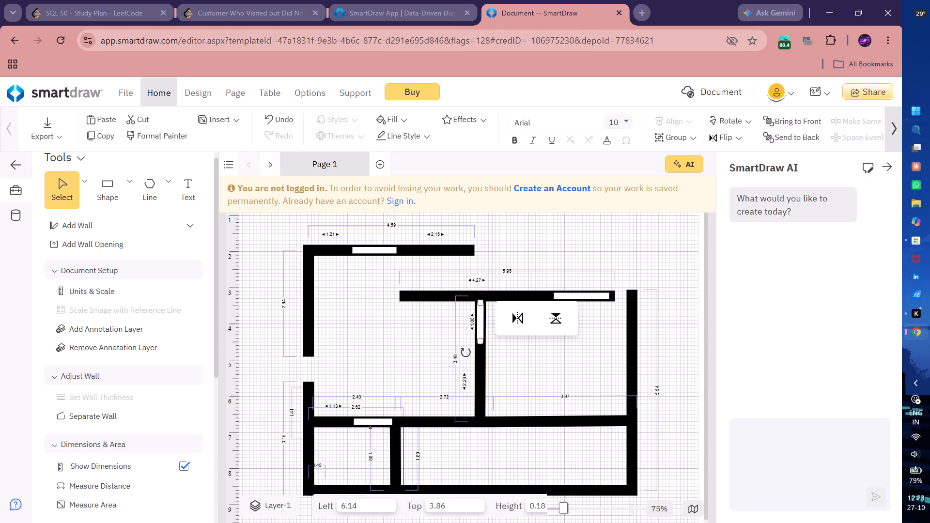
click(454, 329)
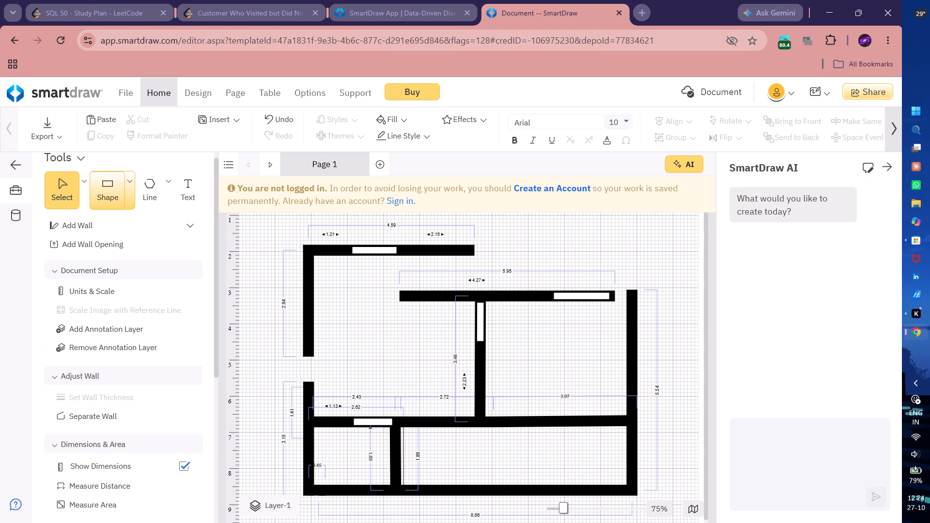
Add a vertical wall about 1.89 long from the 3.97 horizontal wall, near its left end, down to the bottom wall.
click(96, 227)
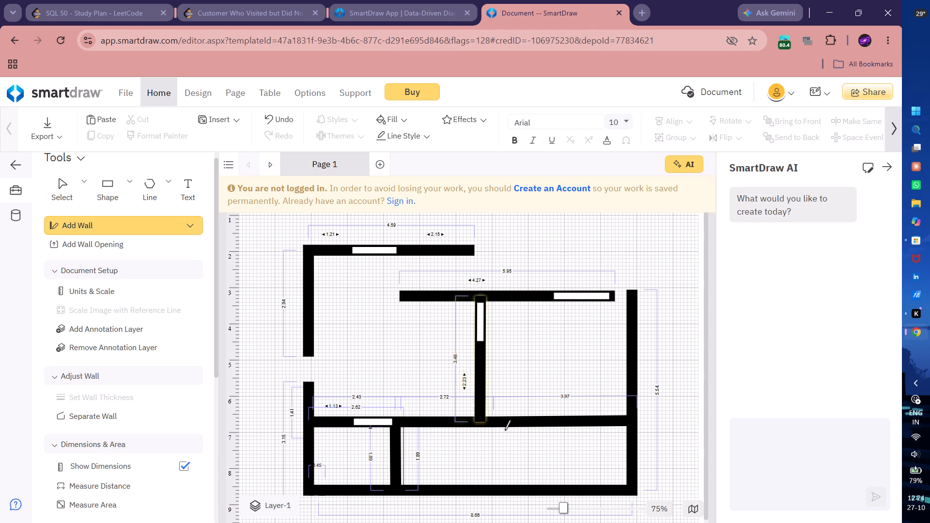
drag(515, 425, 520, 477)
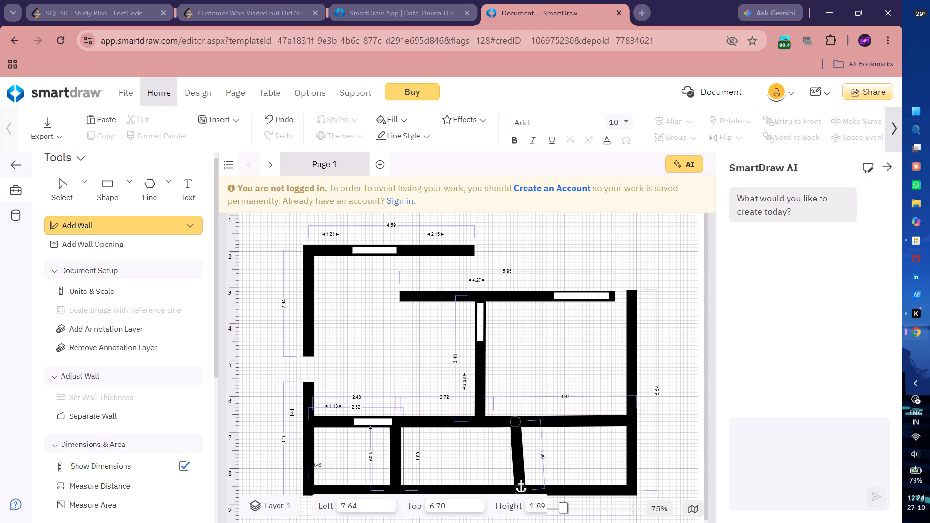
drag(520, 477, 516, 481)
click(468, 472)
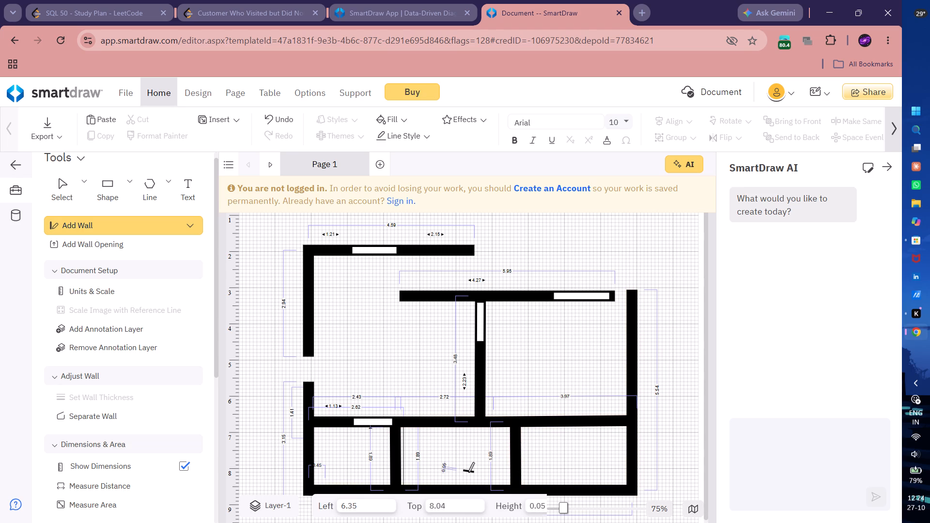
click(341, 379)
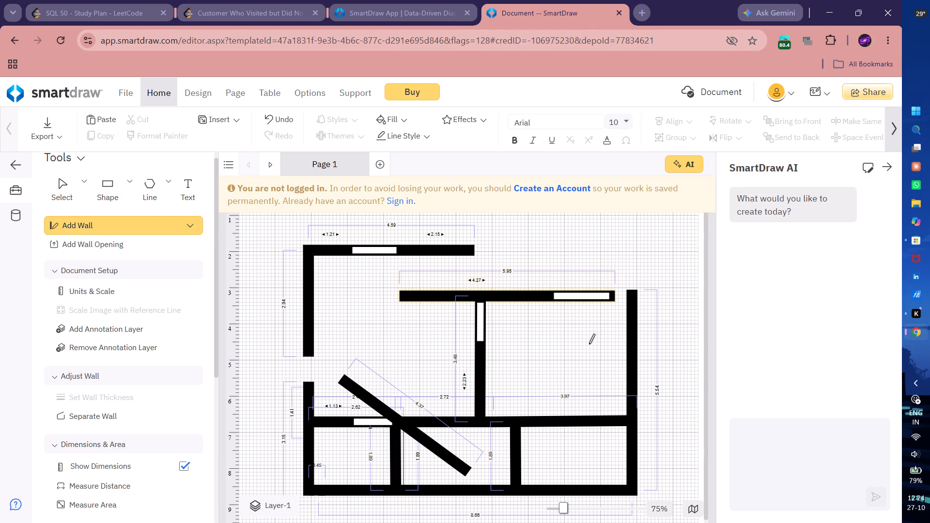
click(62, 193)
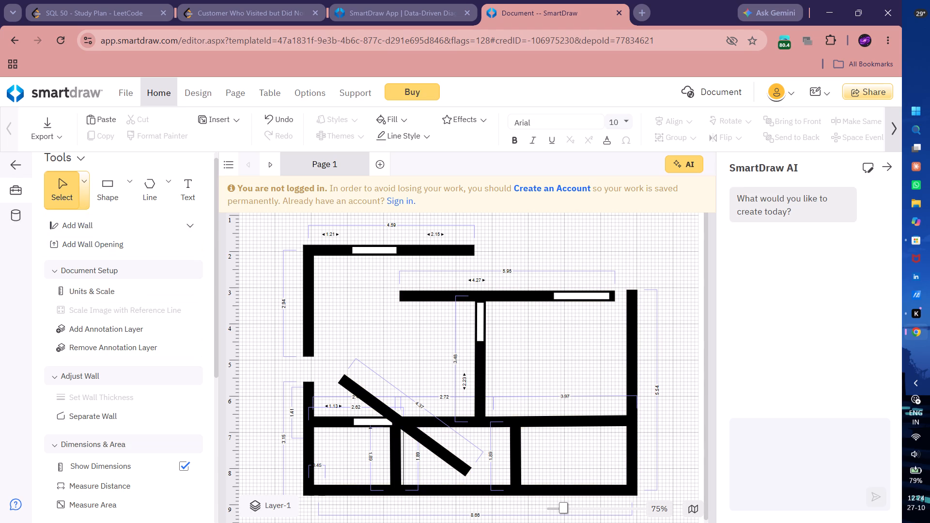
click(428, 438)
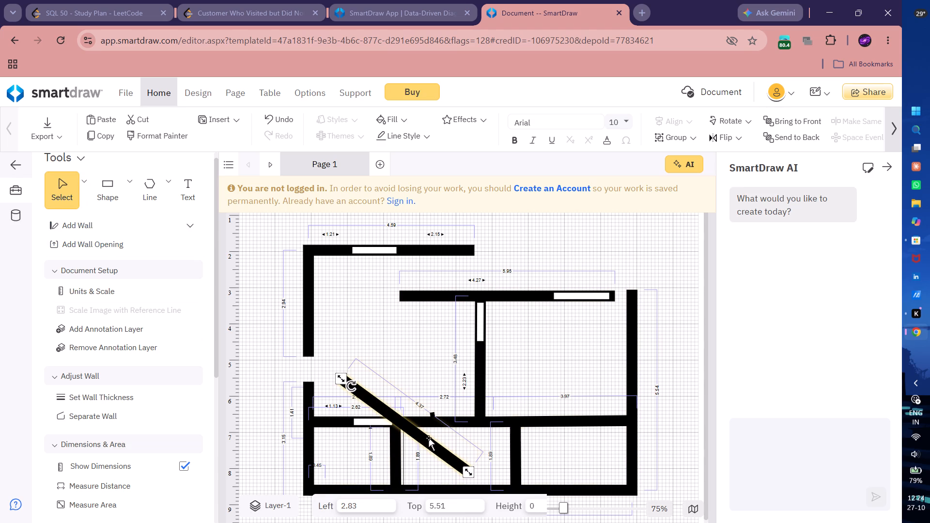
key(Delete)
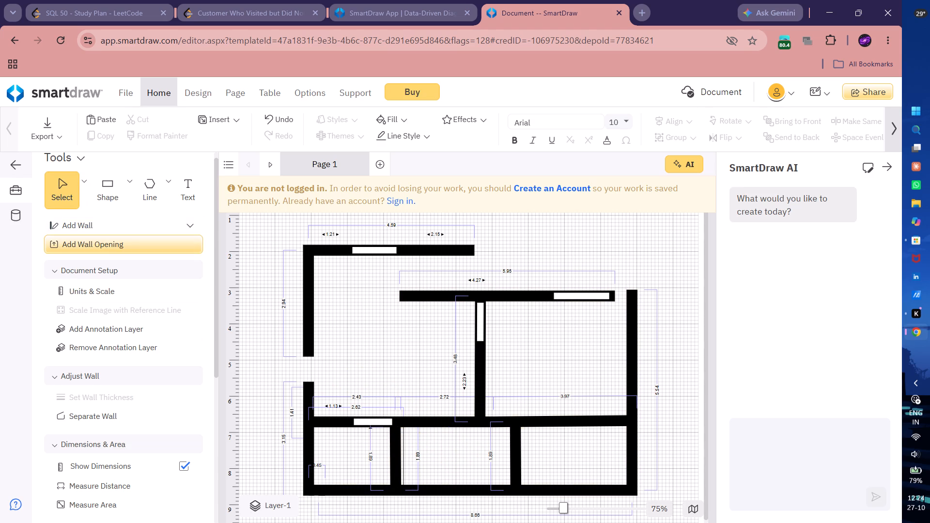
Add a wall opening about 1.22 wide in the upper wall of the middle bottom room, beside its left corner.
click(93, 244)
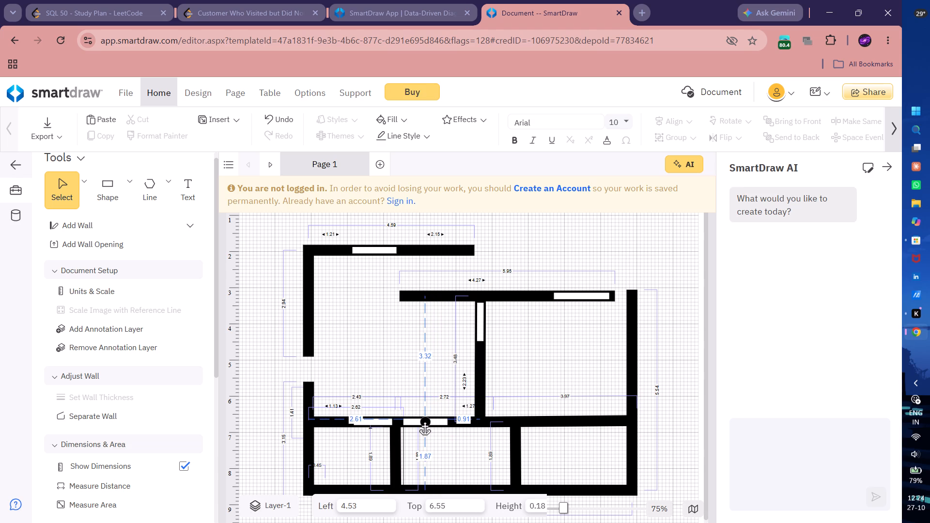
click(424, 421)
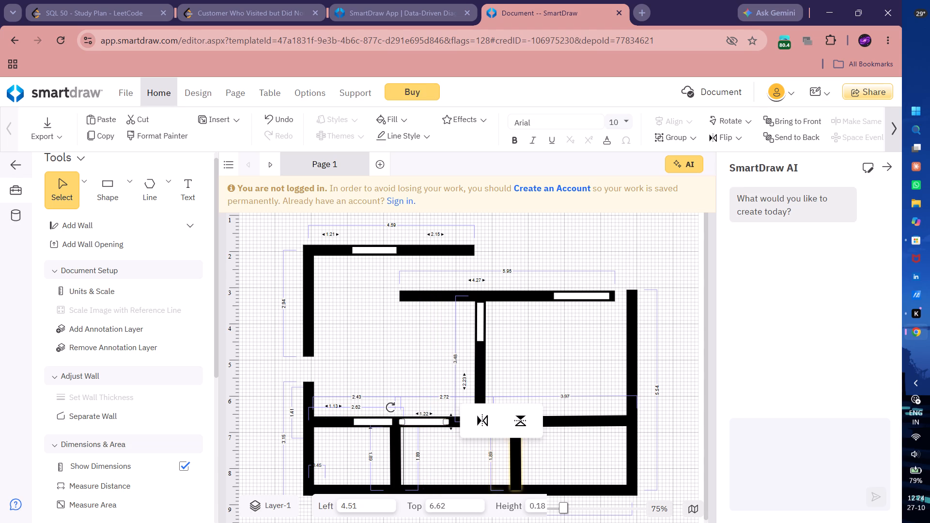
click(553, 456)
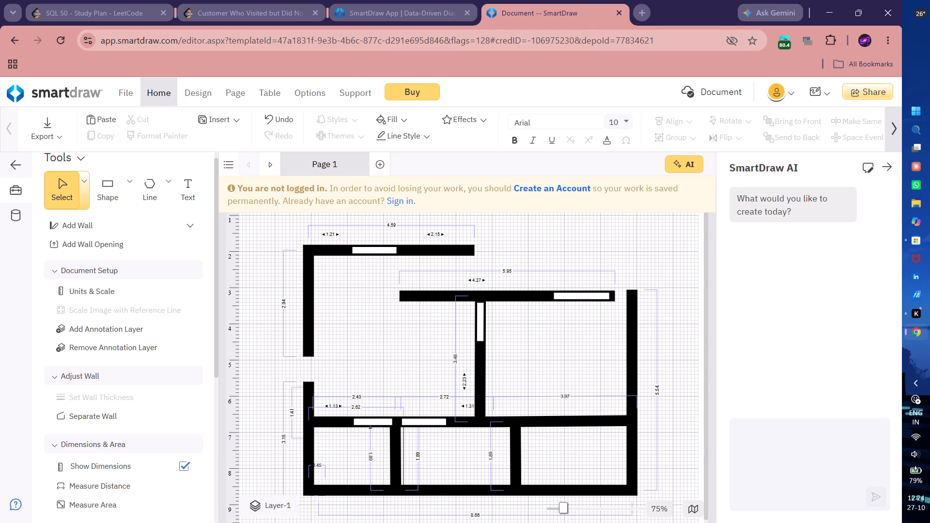
Add a wall opening about 1.22 wide in the upper wall of the bottom-right room, near its left corner.
click(58, 191)
click(88, 247)
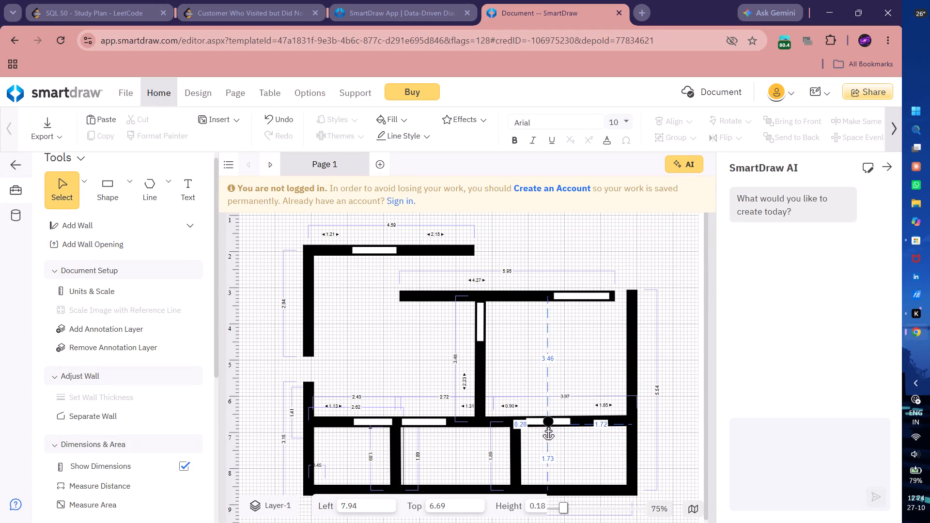
click(545, 425)
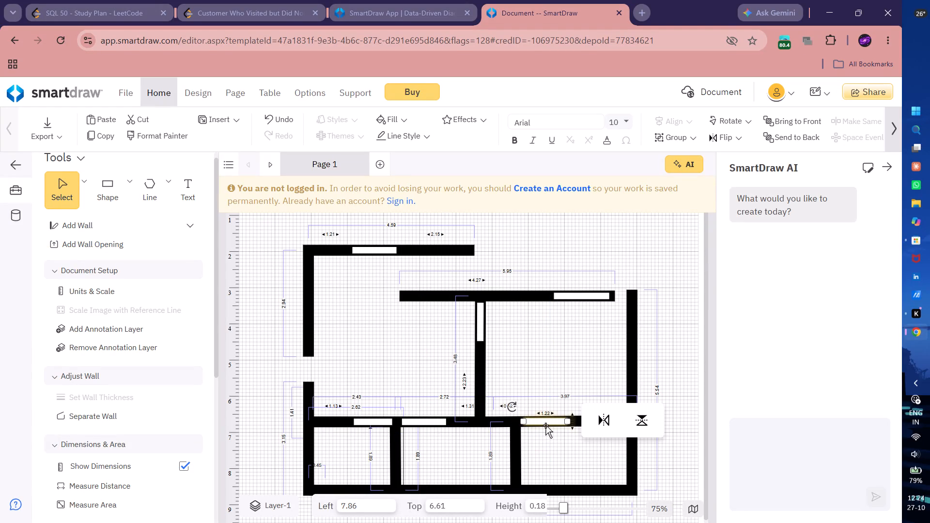
click(548, 441)
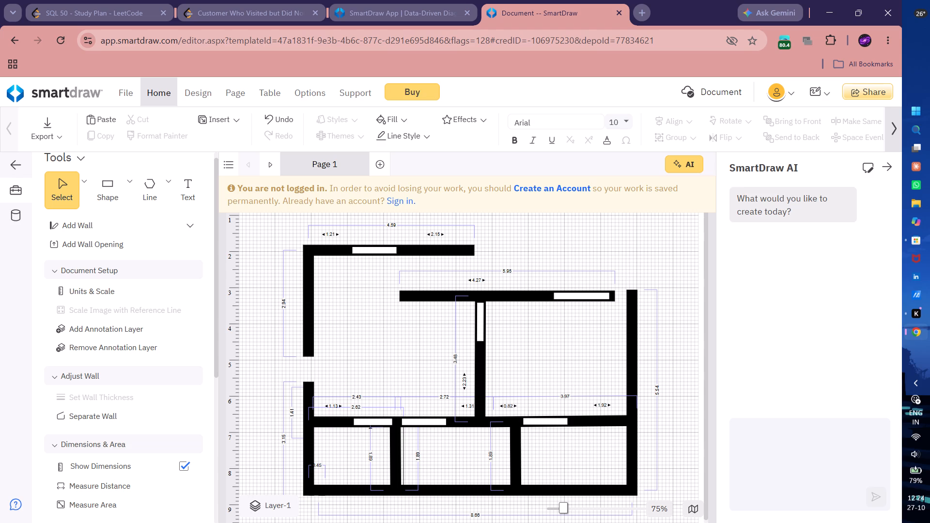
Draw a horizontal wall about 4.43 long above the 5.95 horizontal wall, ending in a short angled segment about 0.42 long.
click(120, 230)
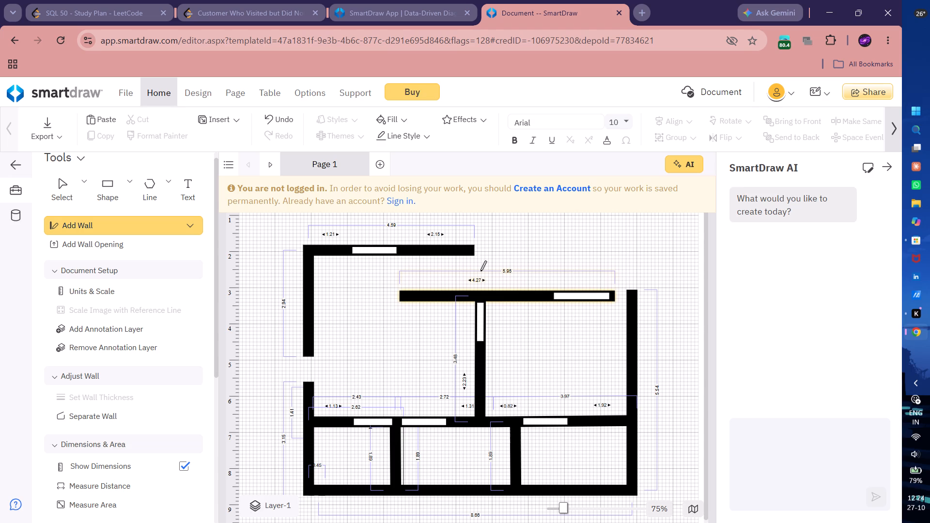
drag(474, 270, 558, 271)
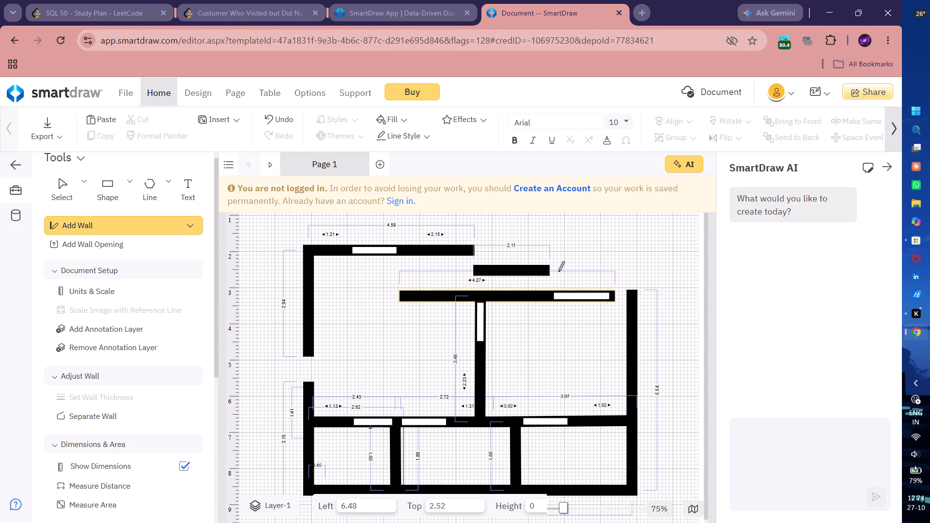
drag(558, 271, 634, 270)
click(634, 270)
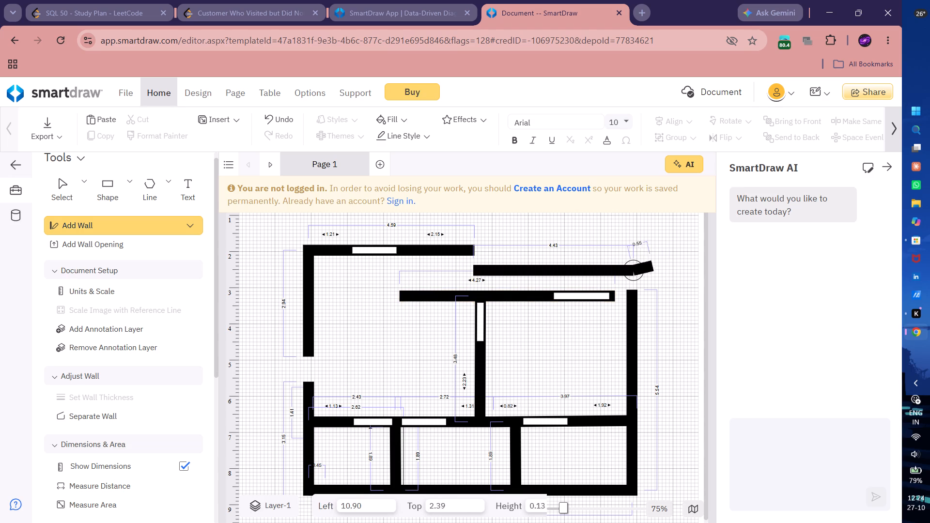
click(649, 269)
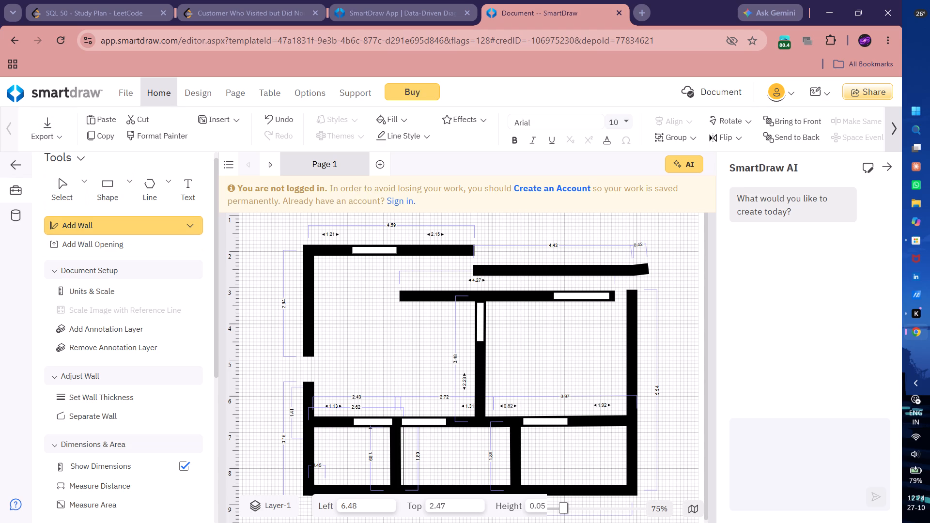
Set the drawing scale to metric 1:50 (1cm = 0.5m).
click(112, 297)
click(112, 338)
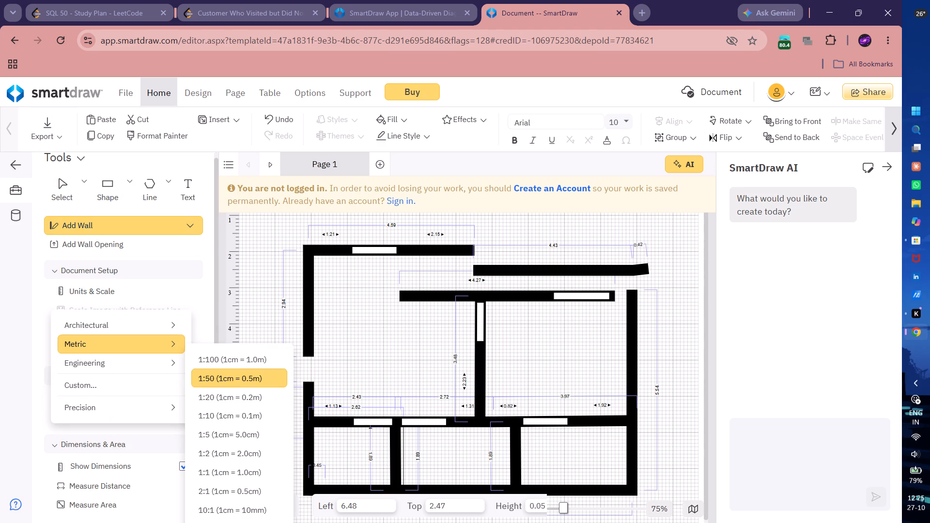
click(244, 382)
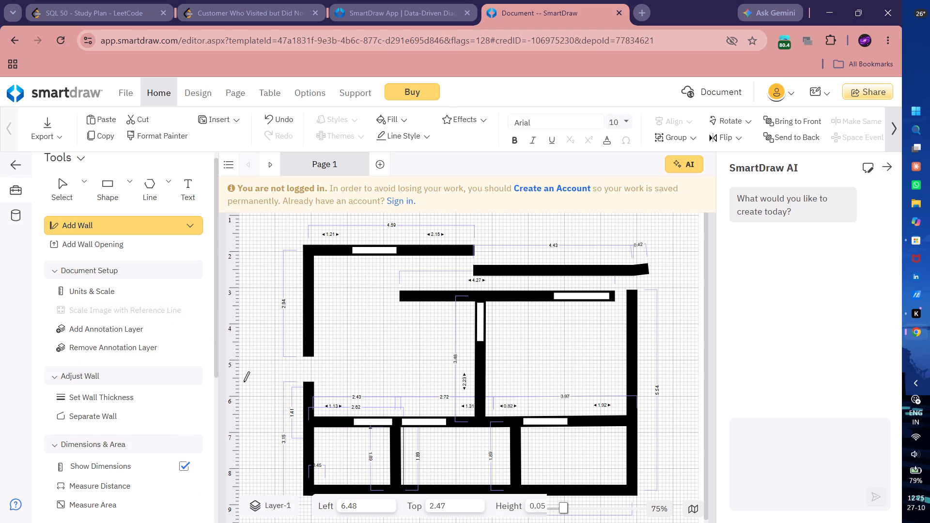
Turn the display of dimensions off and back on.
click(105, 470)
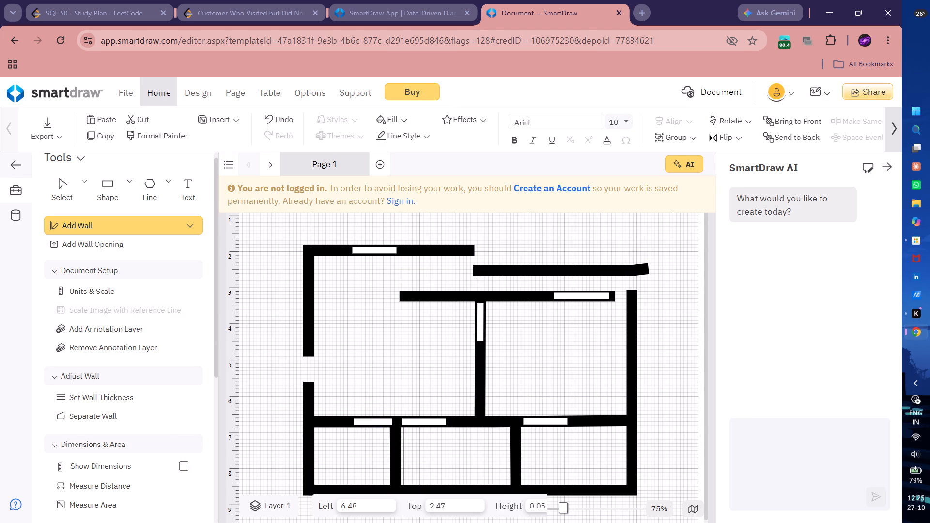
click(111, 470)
Add a distance measurement along the outer side of the upper-left vertical wall, over its full height.
scroll(111, 470, down, 1)
click(111, 470)
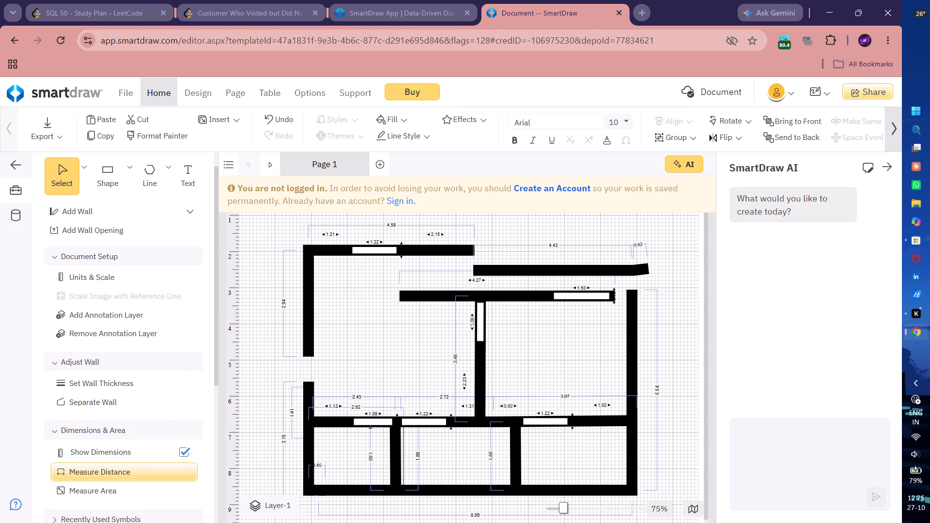
drag(297, 357, 297, 242)
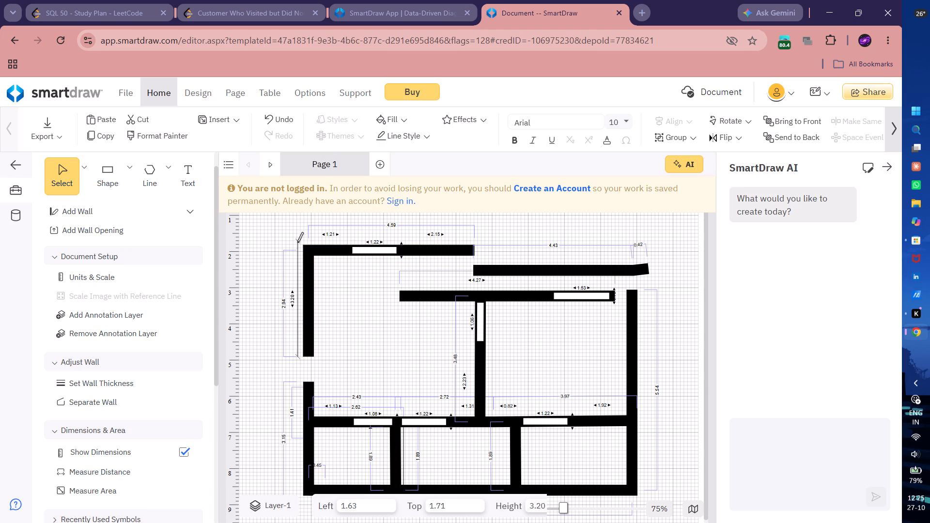
drag(297, 242, 296, 248)
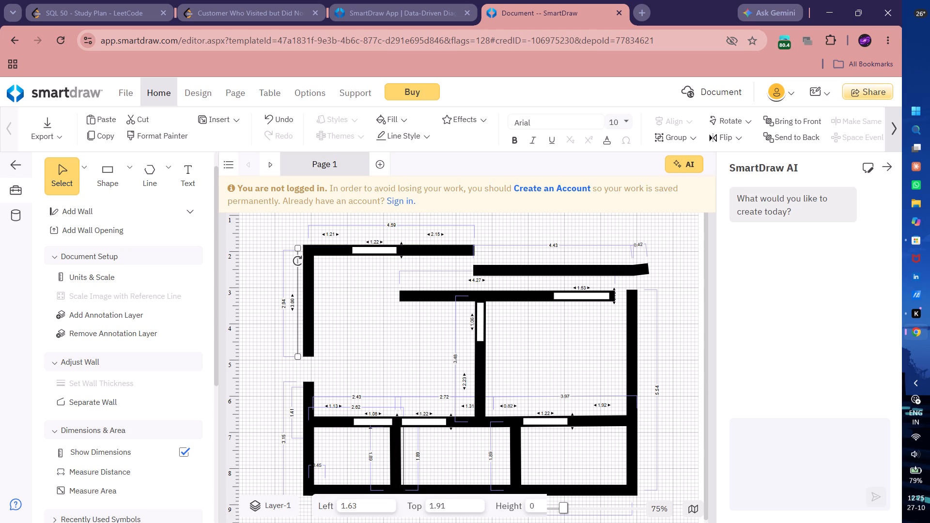
click(326, 319)
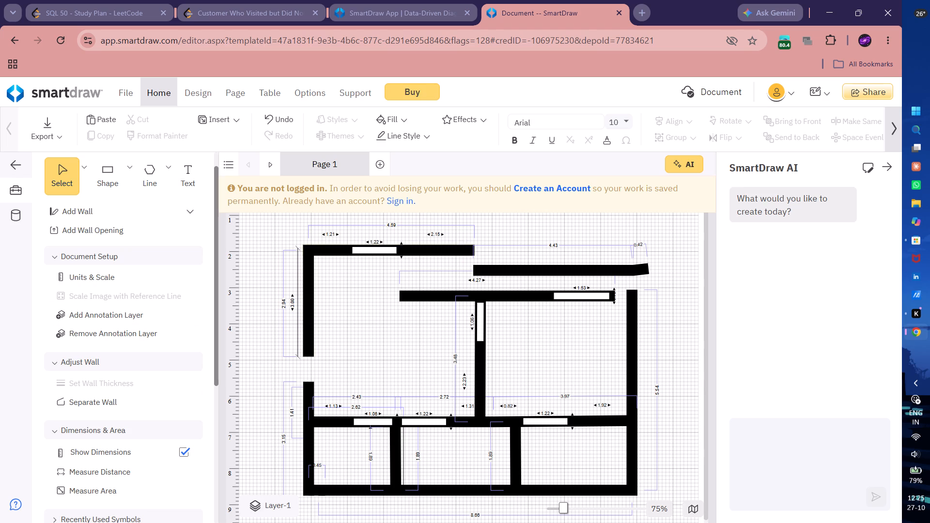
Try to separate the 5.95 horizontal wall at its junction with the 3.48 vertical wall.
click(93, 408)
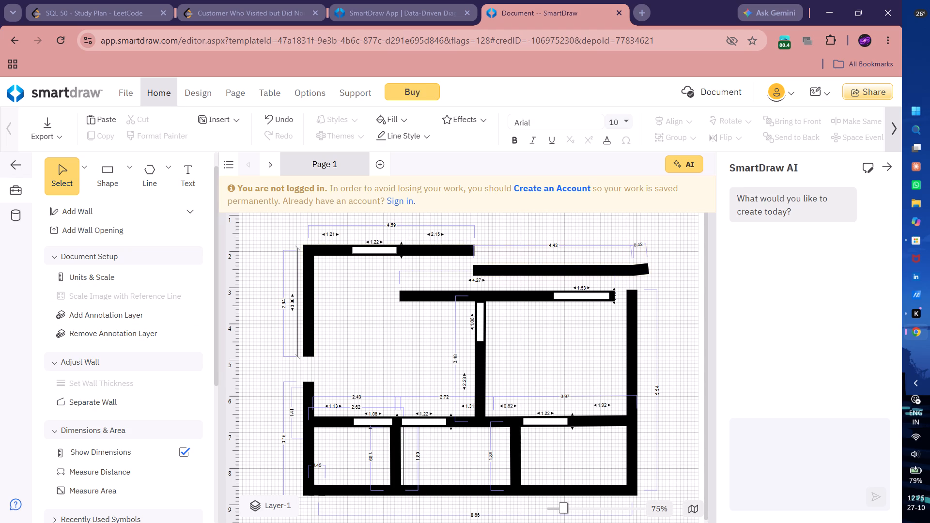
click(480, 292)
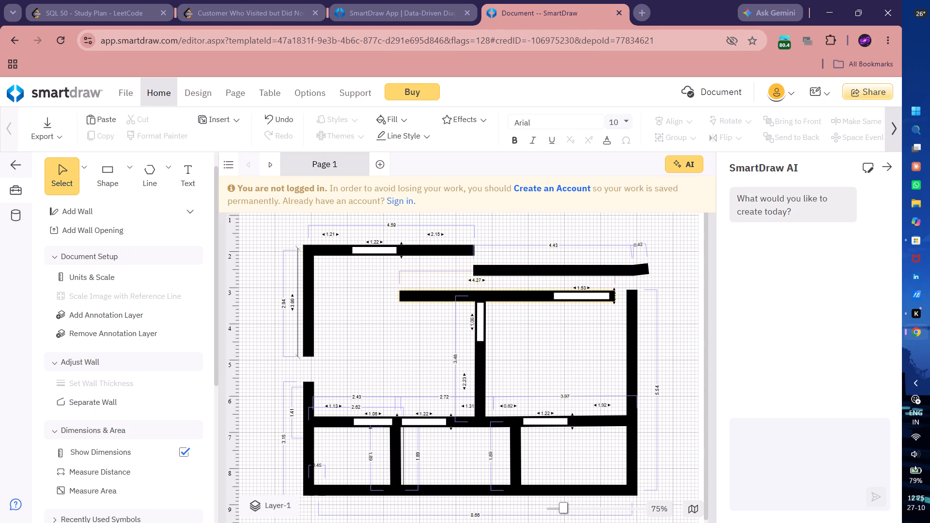
Add a horizontal distance measurement along the inner side of the 4.59 top wall, from its corner to its free end.
click(90, 476)
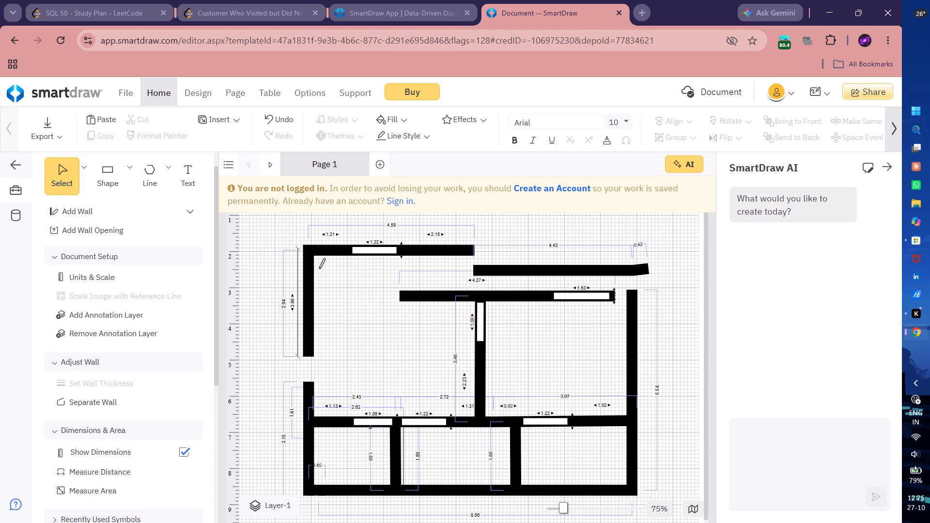
drag(314, 260, 469, 253)
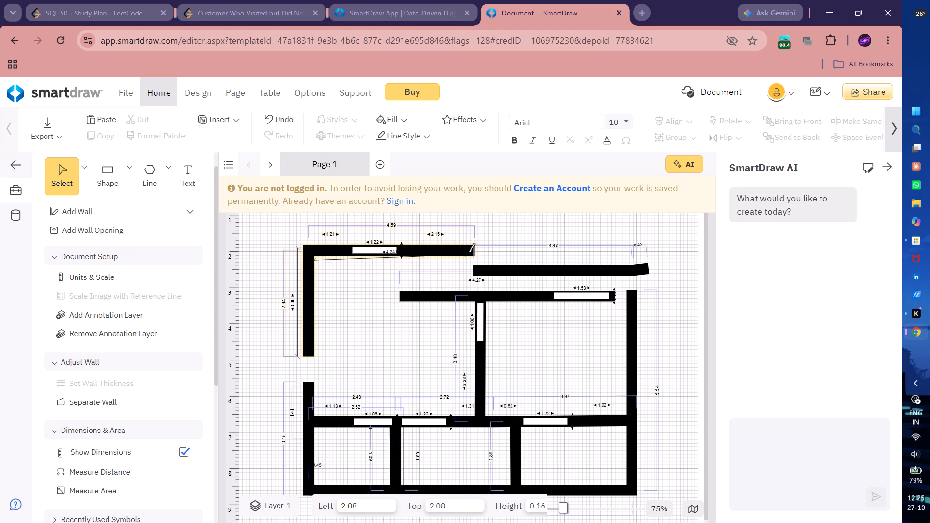
drag(469, 253, 475, 257)
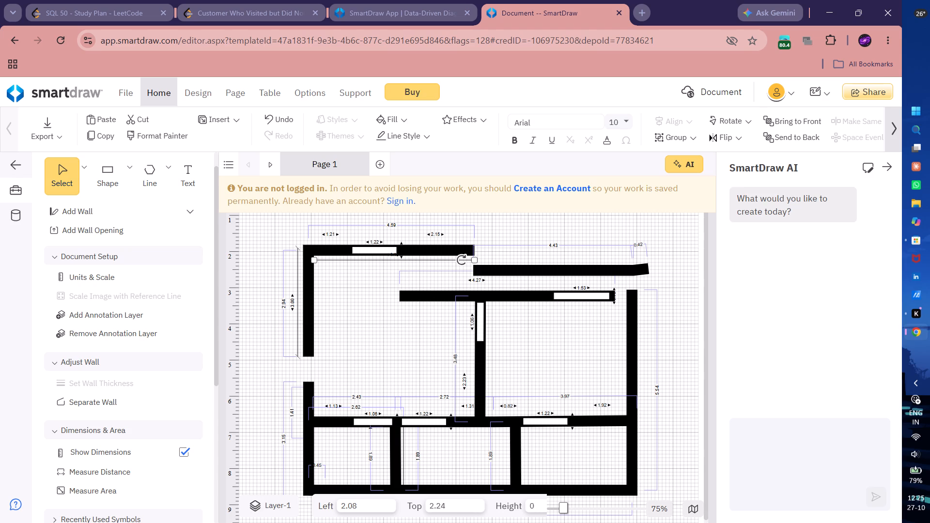
click(377, 297)
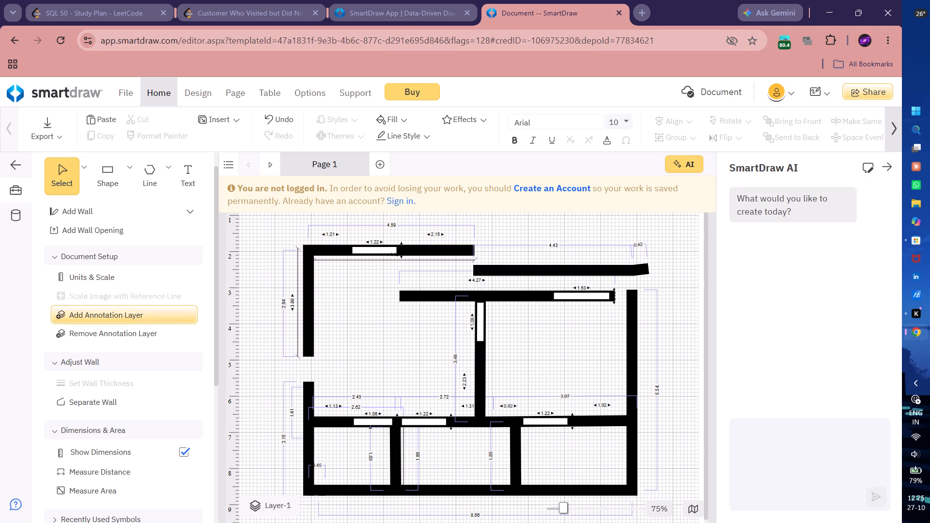
Add a horizontal distance measurement just below the 5.95 wall, from the 3.48 vertical wall to the right outer wall.
click(121, 477)
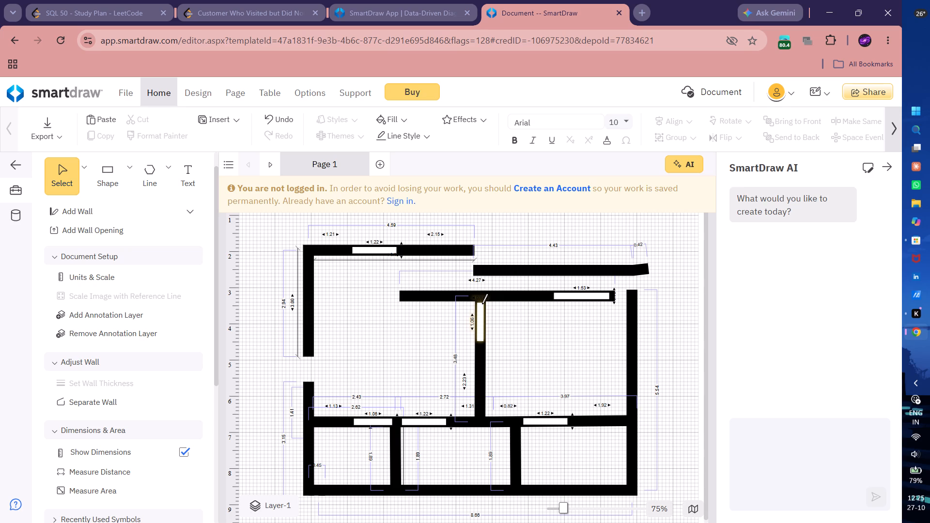
drag(485, 304, 552, 313)
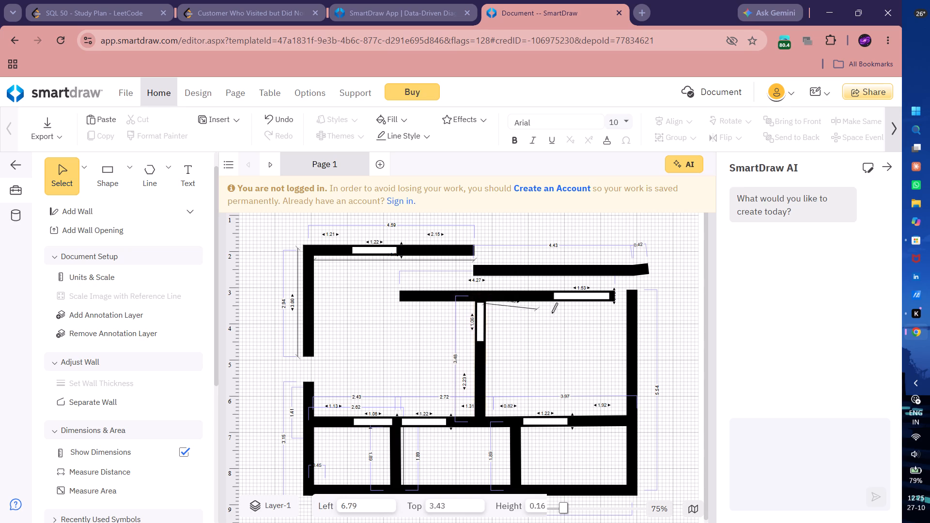
drag(552, 313, 627, 301)
click(607, 325)
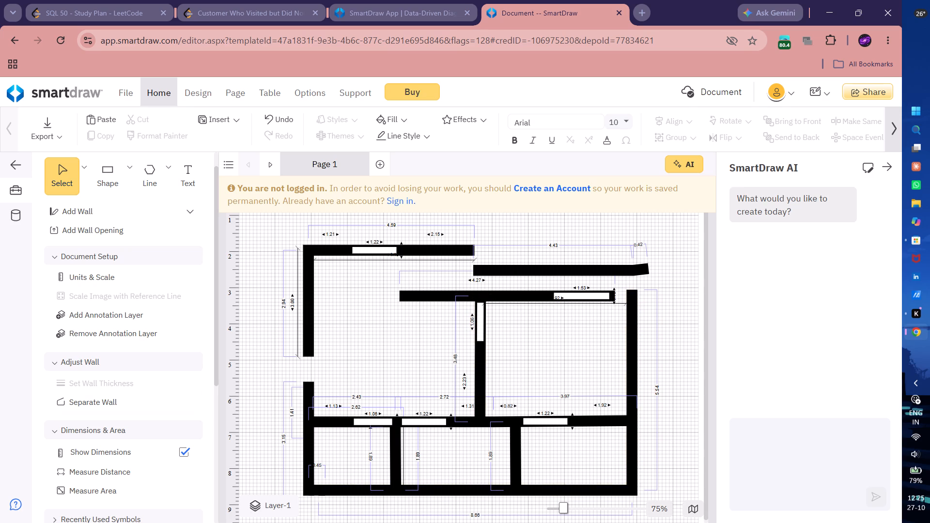
Try to measure the area of the bottom-left room.
scroll(115, 415, down, 2)
click(108, 409)
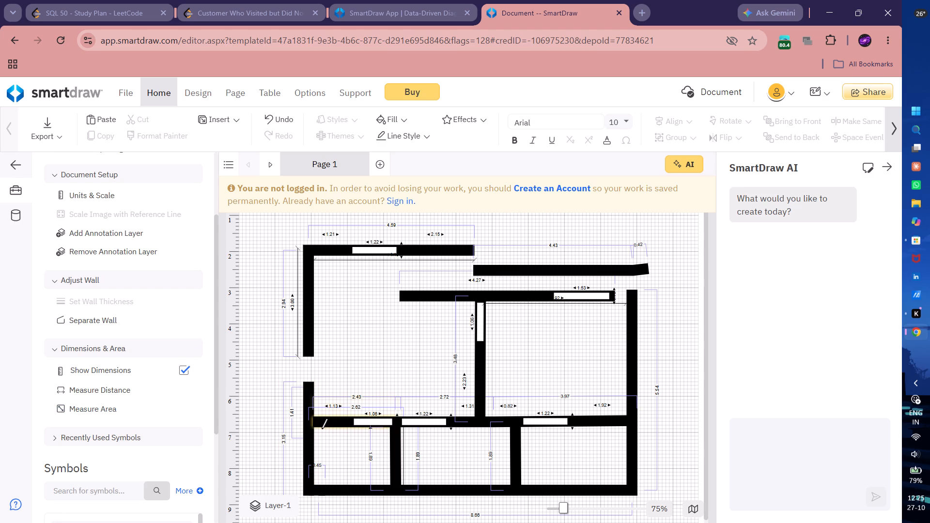
click(323, 443)
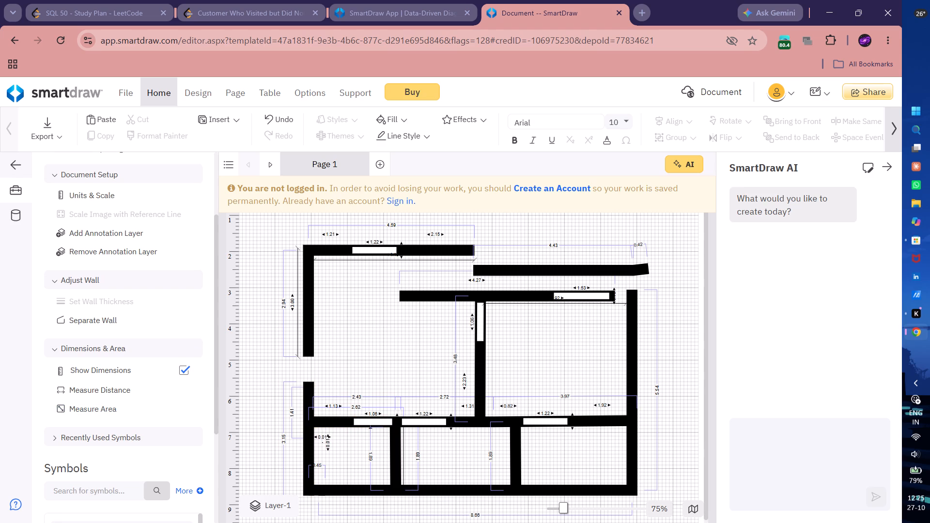
drag(324, 441, 335, 442)
drag(335, 442, 390, 484)
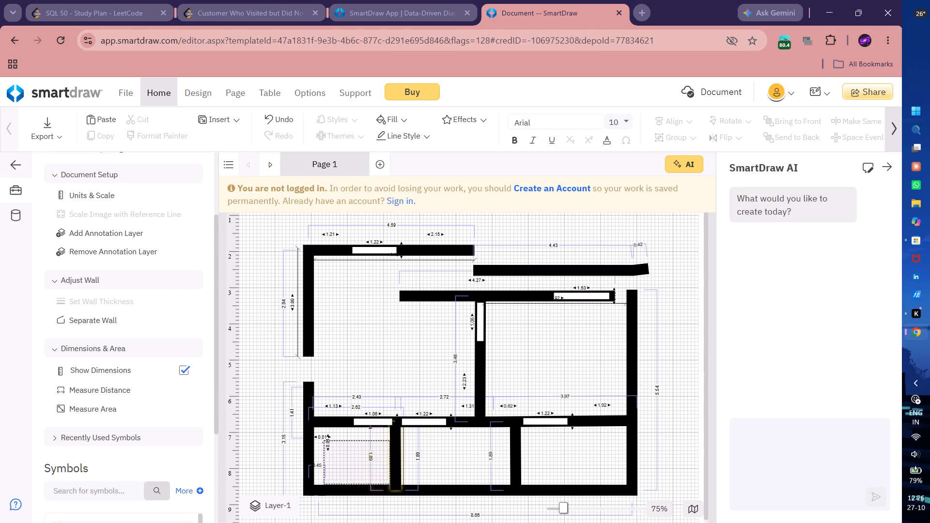
drag(390, 484, 388, 487)
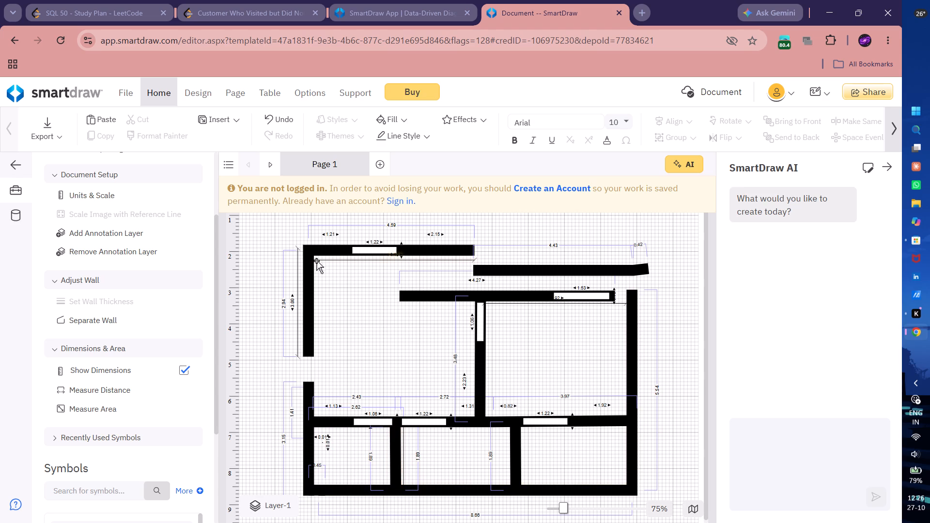
Move the L-shaped upper-left outer wall slightly left and down.
click(314, 257)
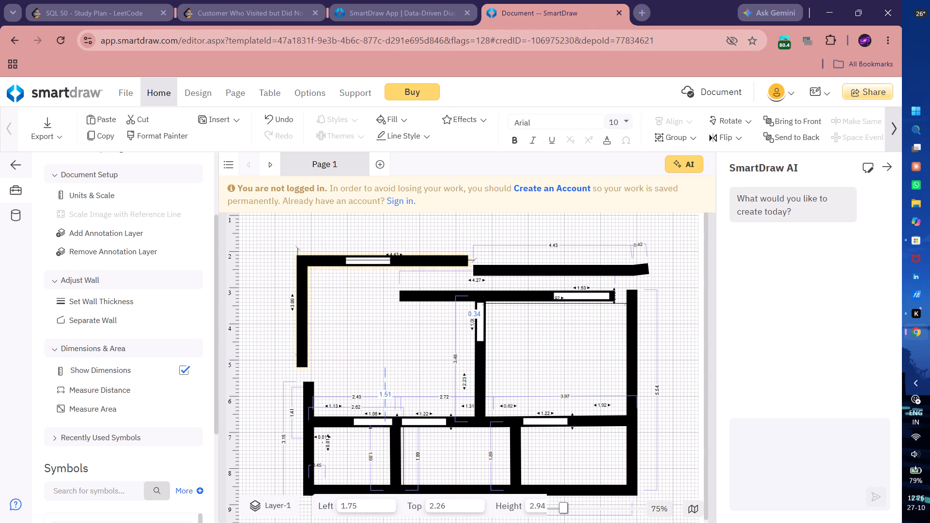
click(341, 306)
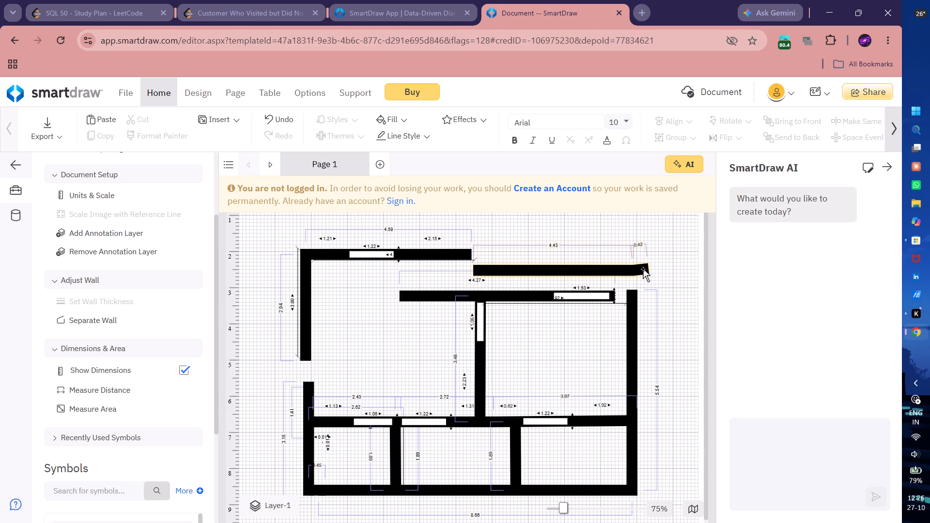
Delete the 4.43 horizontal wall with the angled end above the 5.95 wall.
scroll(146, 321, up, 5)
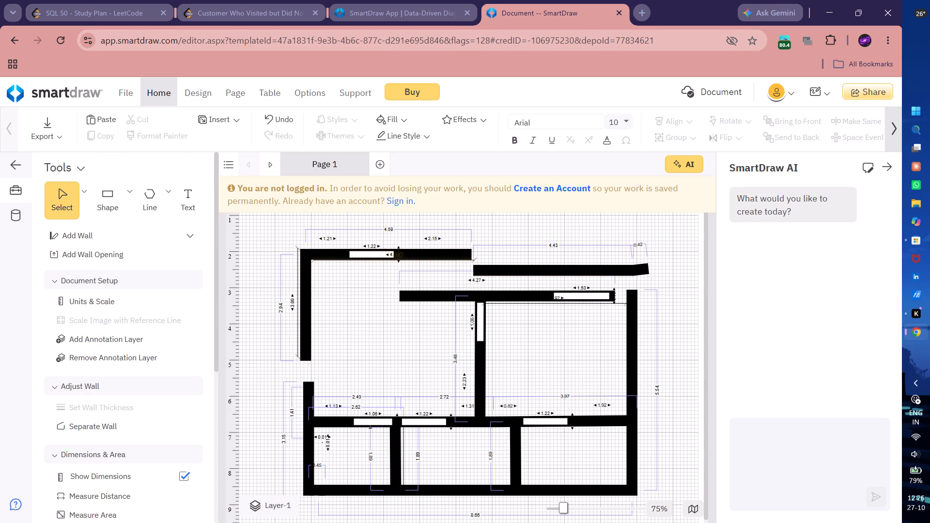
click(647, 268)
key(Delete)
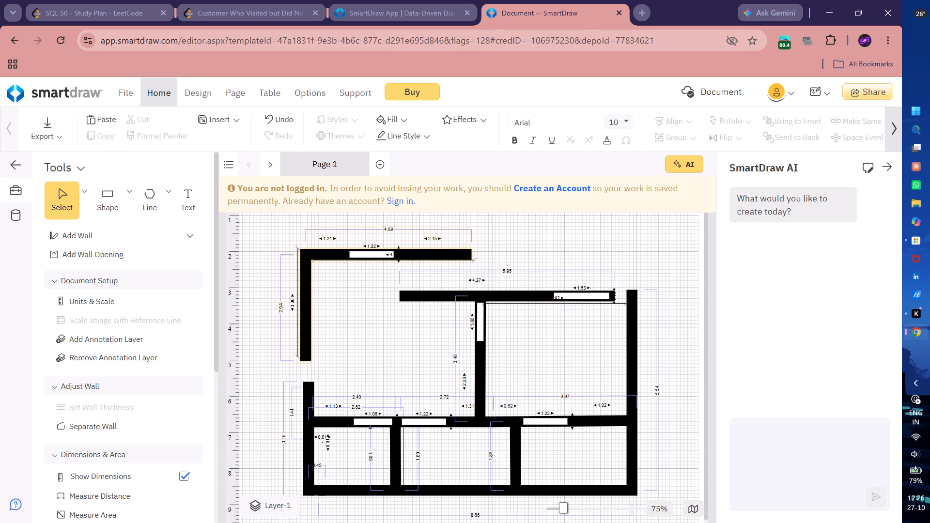
Draw a stepped Shape Connector line in the upper-left room, with horizontal segments about 1.31 and a vertical segment about 1.72.
click(144, 202)
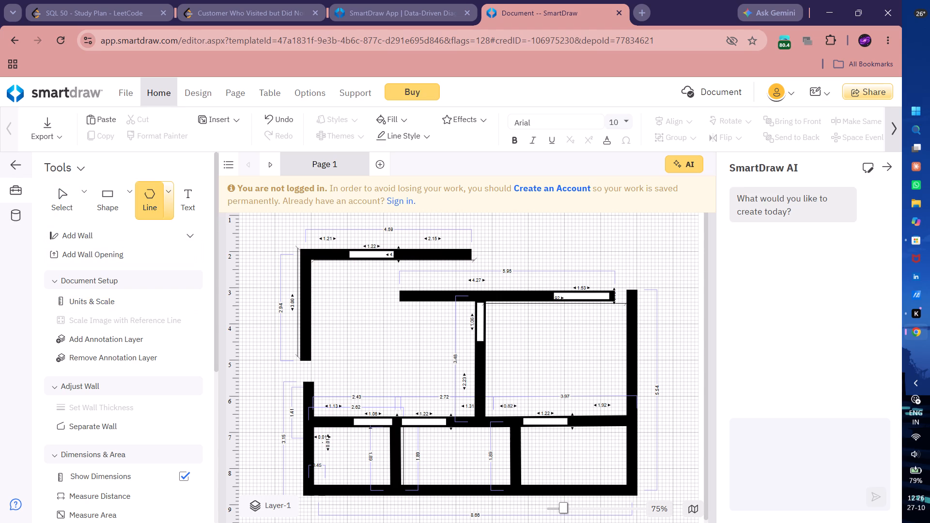
click(167, 200)
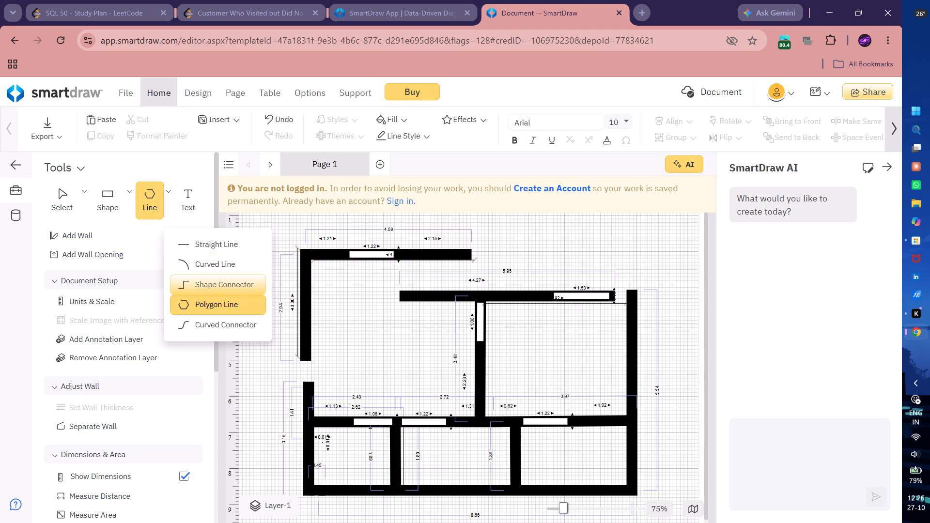
click(200, 285)
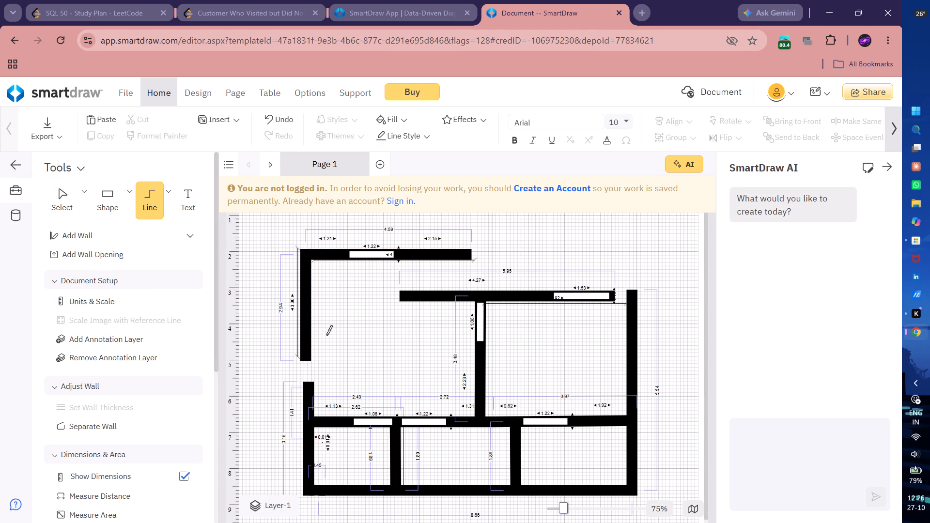
drag(326, 335, 413, 301)
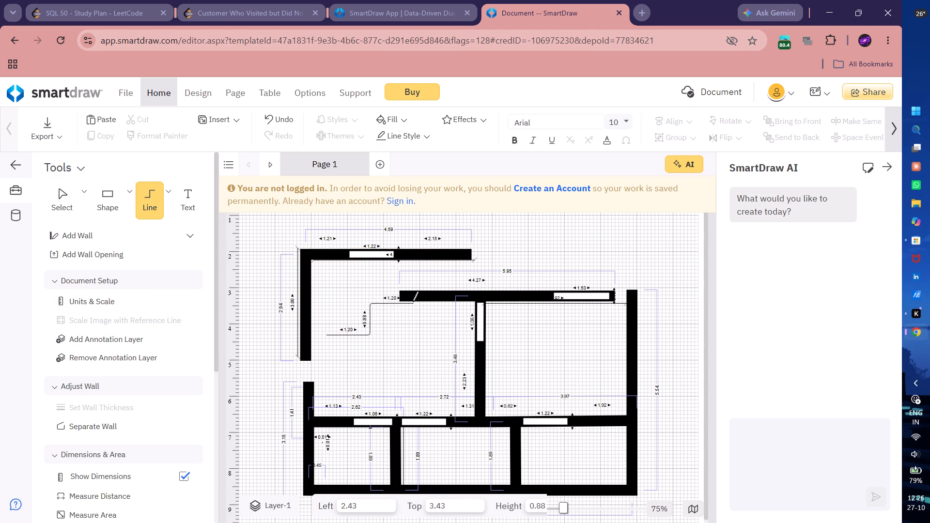
drag(413, 301, 421, 272)
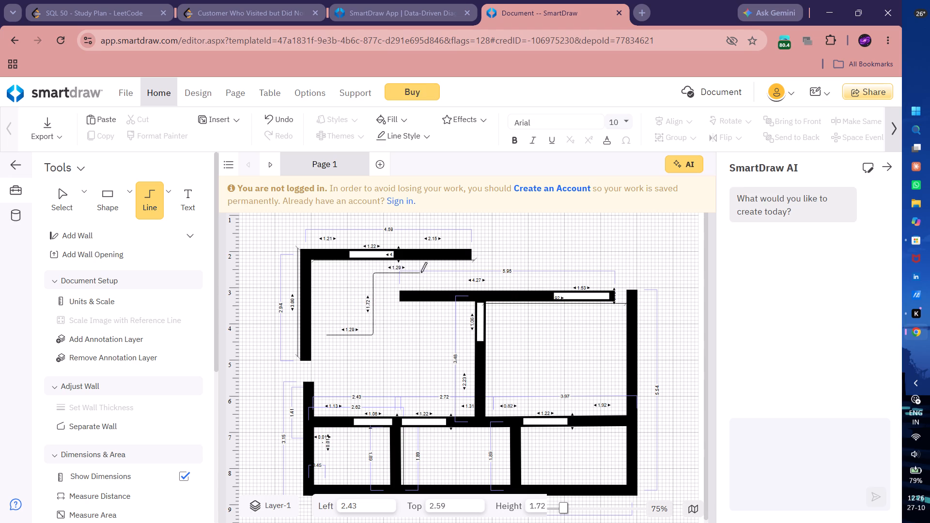
drag(421, 272, 421, 272)
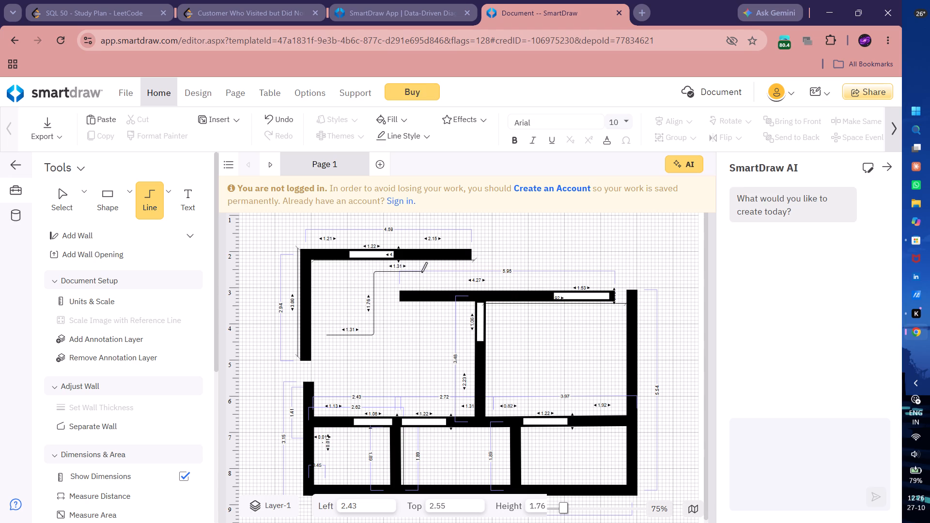
drag(421, 272, 421, 273)
click(394, 306)
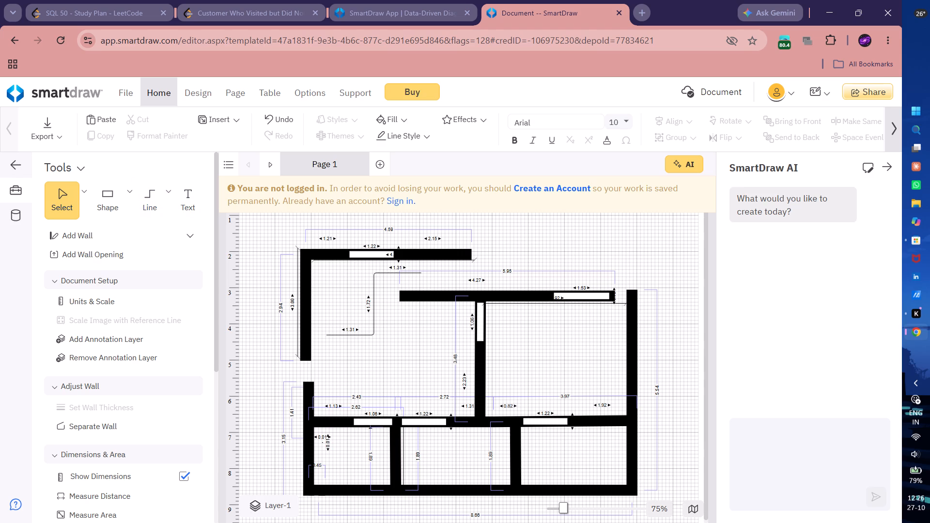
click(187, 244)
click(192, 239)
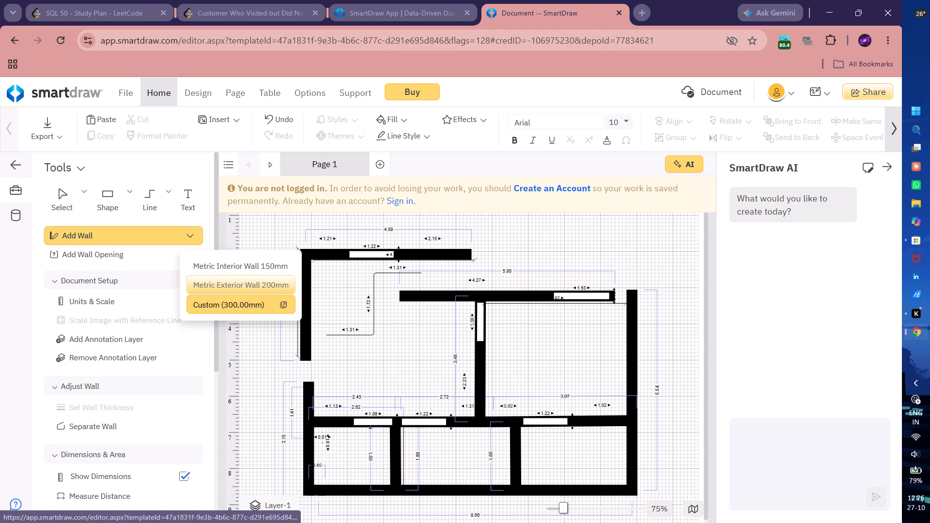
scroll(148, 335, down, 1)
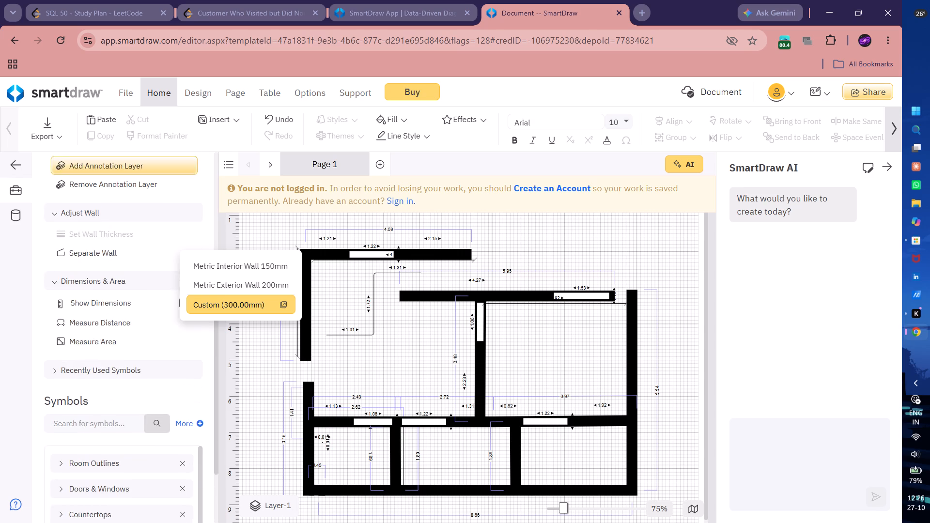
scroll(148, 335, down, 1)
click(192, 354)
Expand the Countertops symbol category and pick the Dupont Counter.
scroll(192, 354, down, 1)
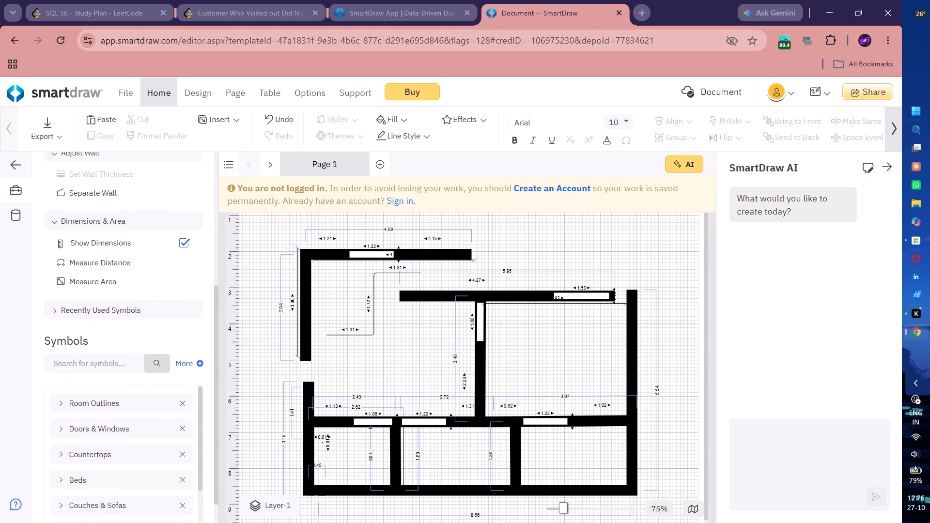
scroll(192, 354, down, 2)
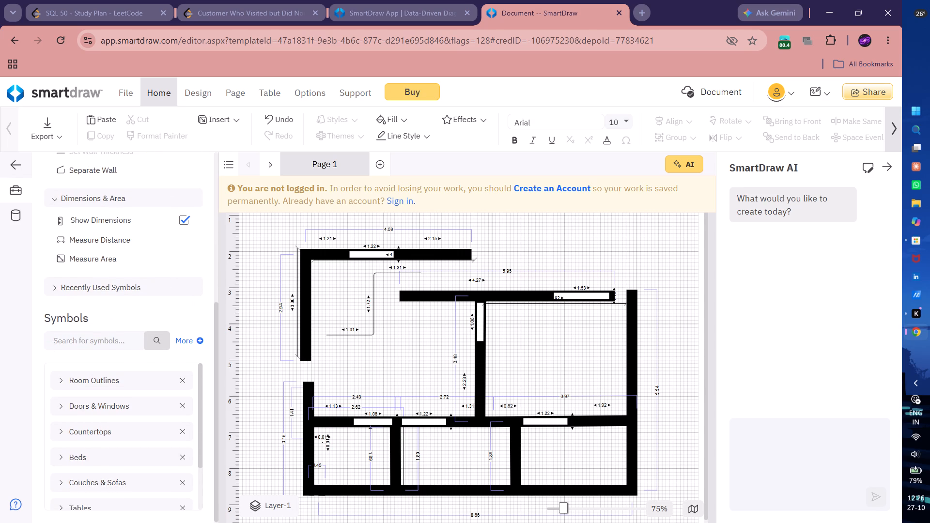
click(63, 430)
scroll(122, 410, down, 2)
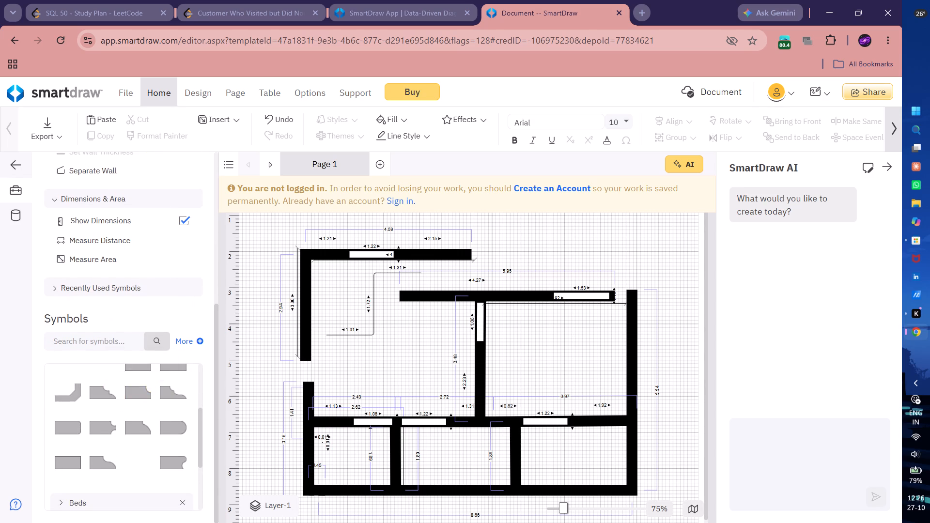
click(131, 432)
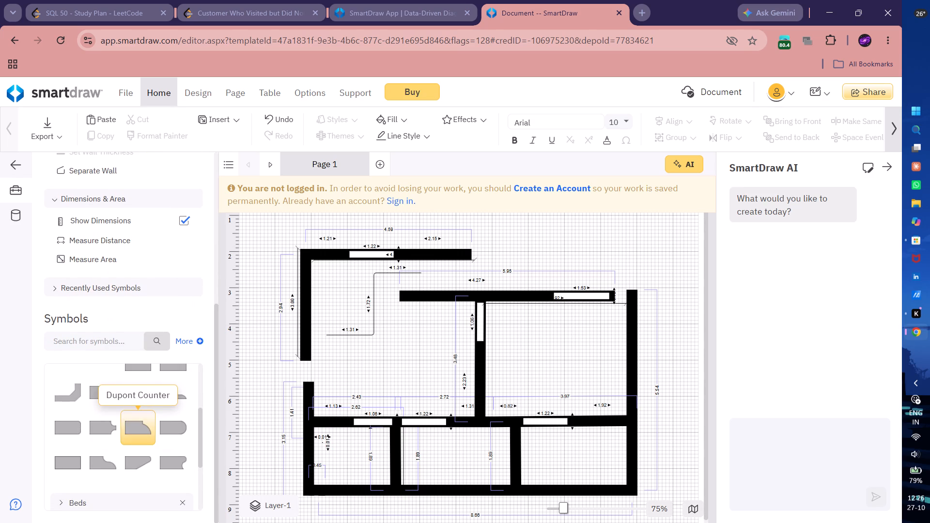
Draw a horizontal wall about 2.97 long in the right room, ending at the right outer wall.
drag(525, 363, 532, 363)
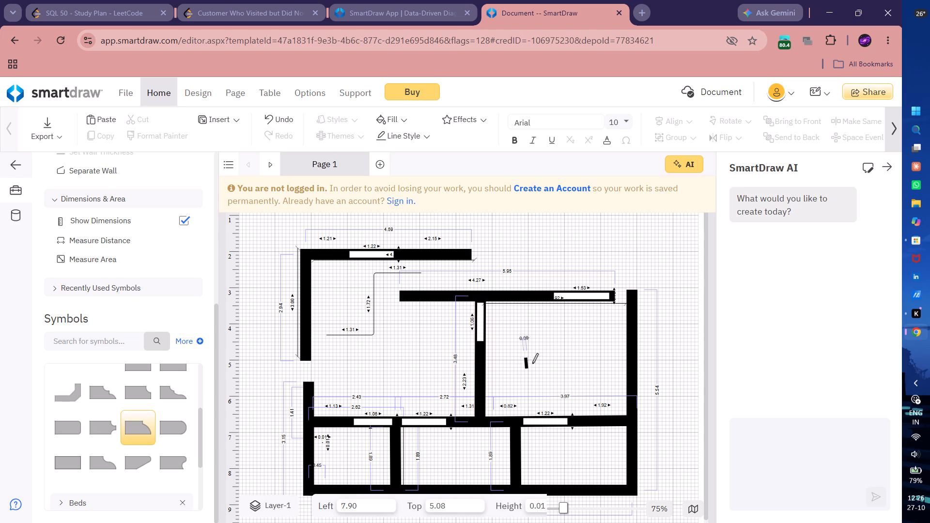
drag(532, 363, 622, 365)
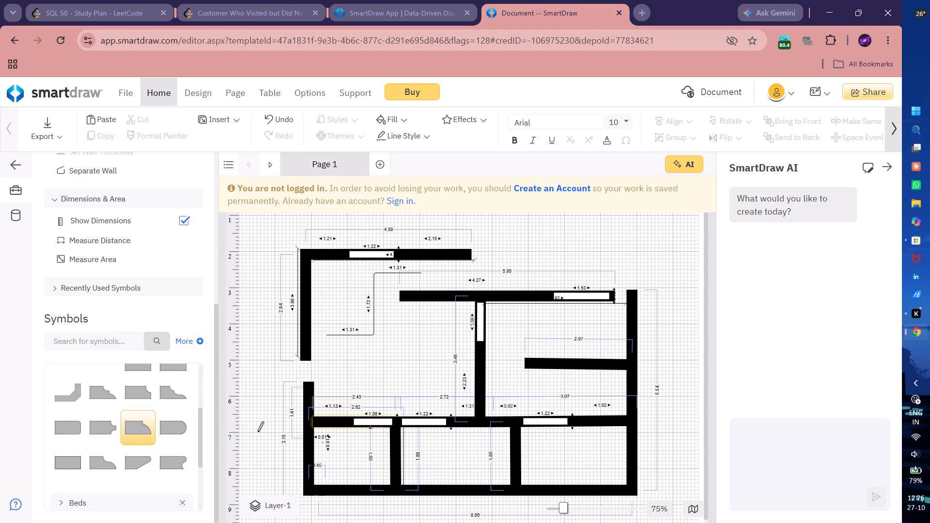
Place a Dupont Counter in the right room, just beside the opening in the 3.48 vertical wall.
drag(143, 428, 357, 392)
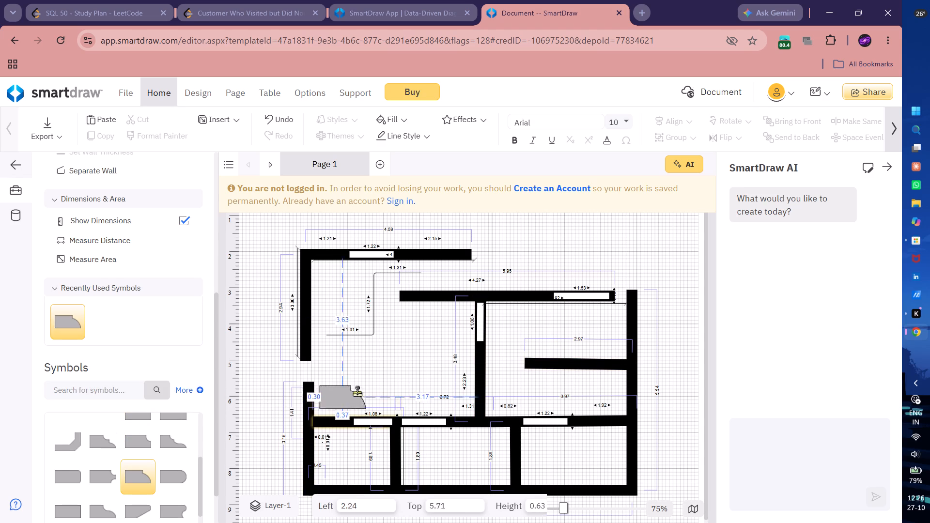
drag(357, 392, 517, 338)
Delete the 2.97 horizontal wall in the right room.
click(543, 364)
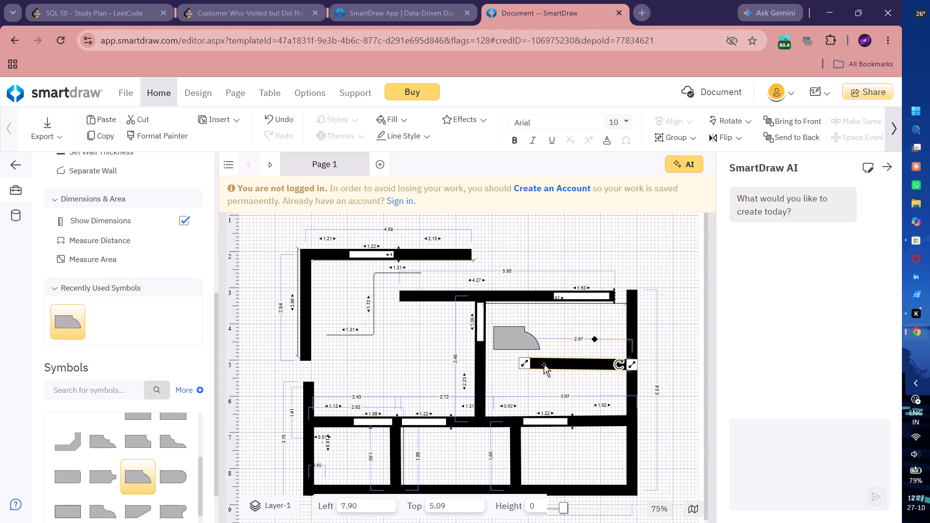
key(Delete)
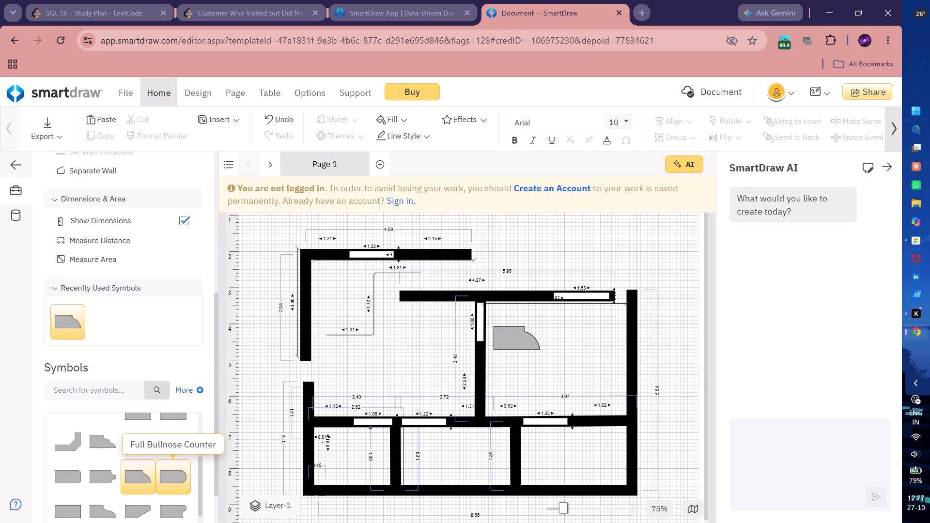
Place a Full Bullnose Counter in the bottom-left room.
drag(167, 468, 361, 461)
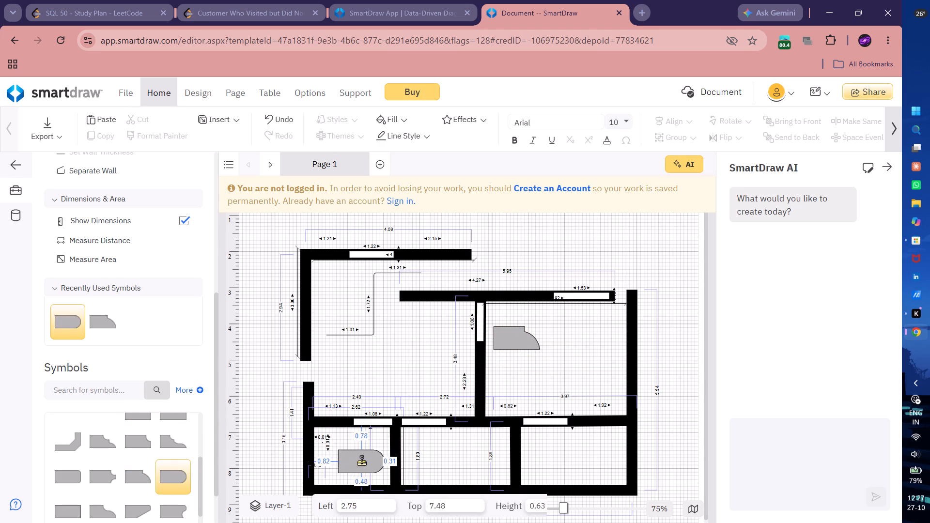
drag(361, 461, 349, 457)
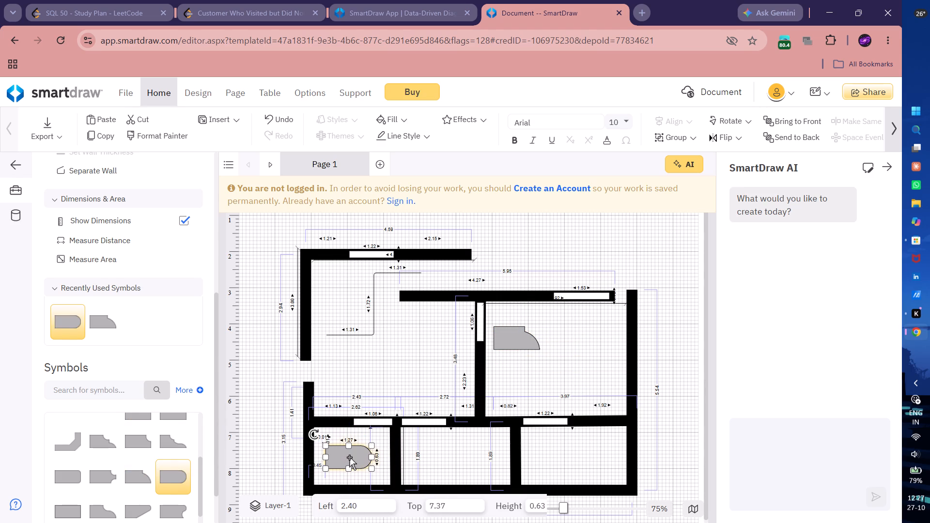
Place a California King Bed from the Beds symbols in the middle room, just left of the 3.48 vertical wall.
scroll(96, 473, down, 1)
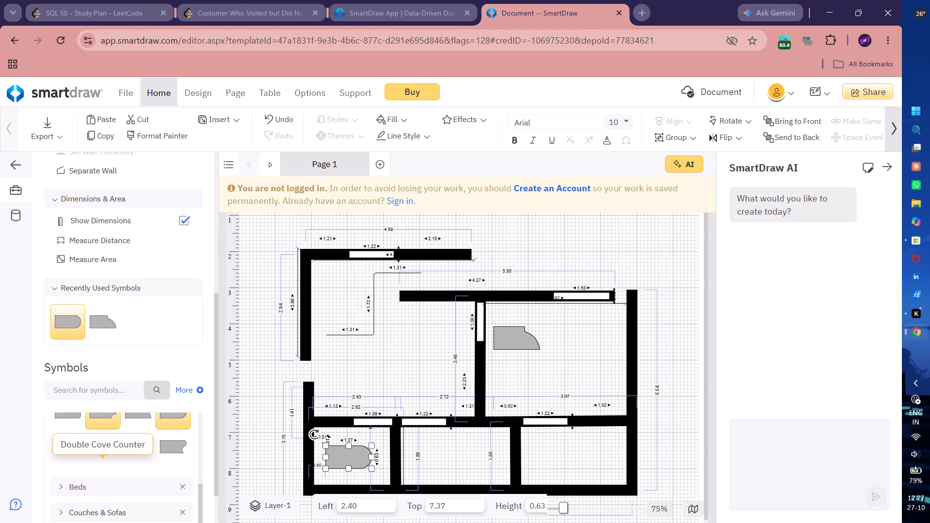
scroll(96, 473, down, 1)
click(104, 496)
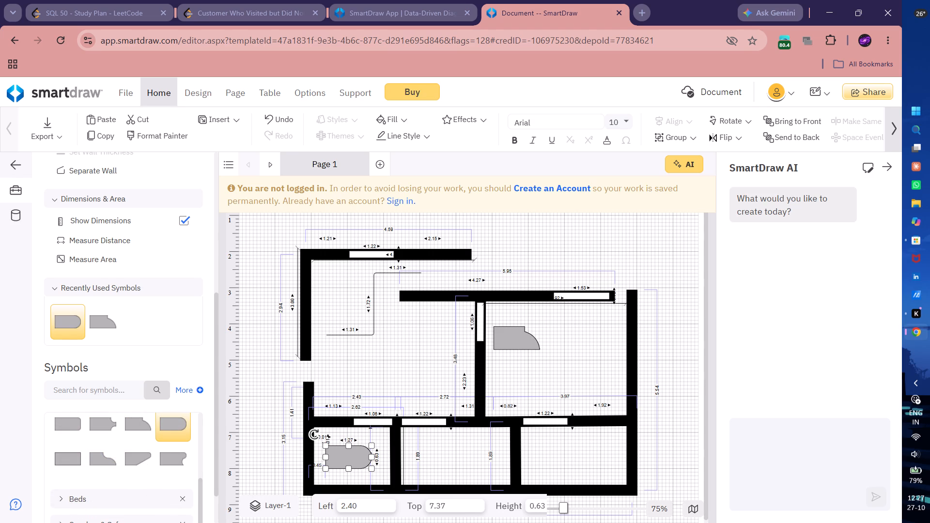
scroll(104, 496, down, 2)
click(62, 449)
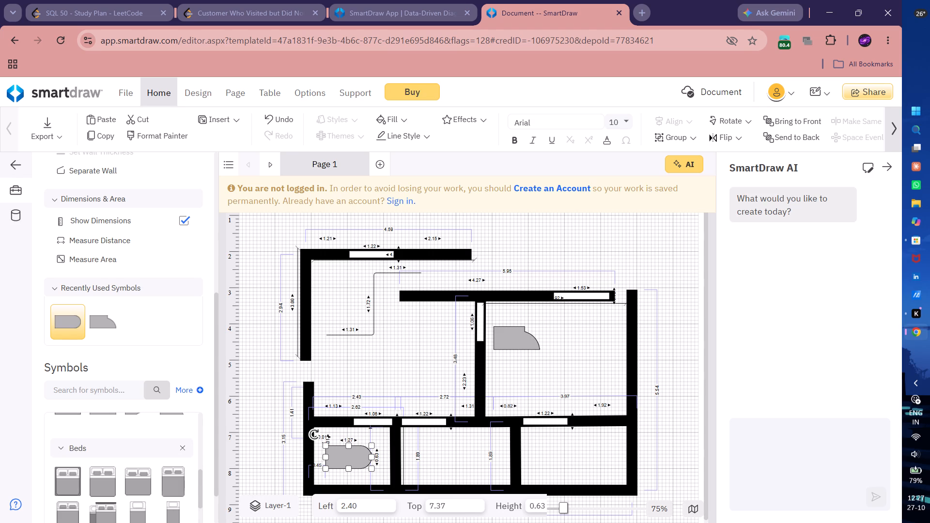
scroll(121, 459, down, 1)
drag(104, 459, 408, 457)
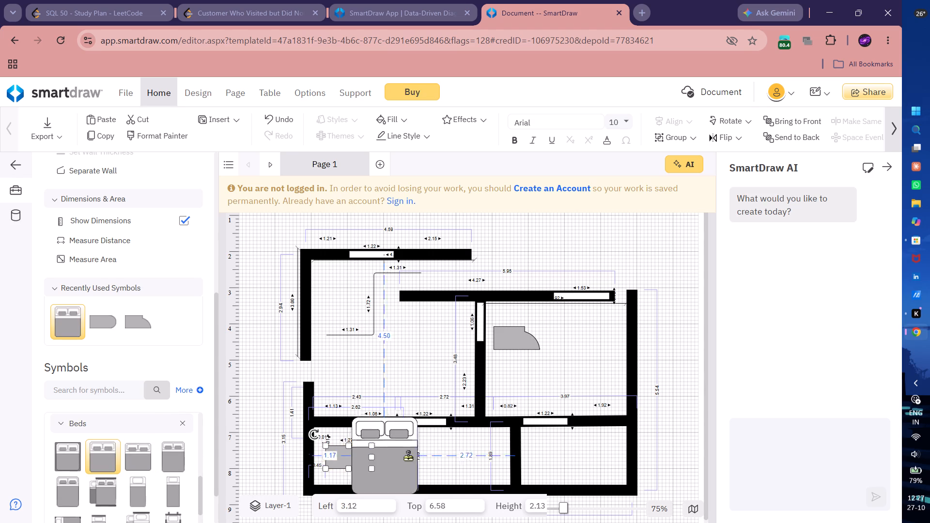
drag(408, 457, 430, 366)
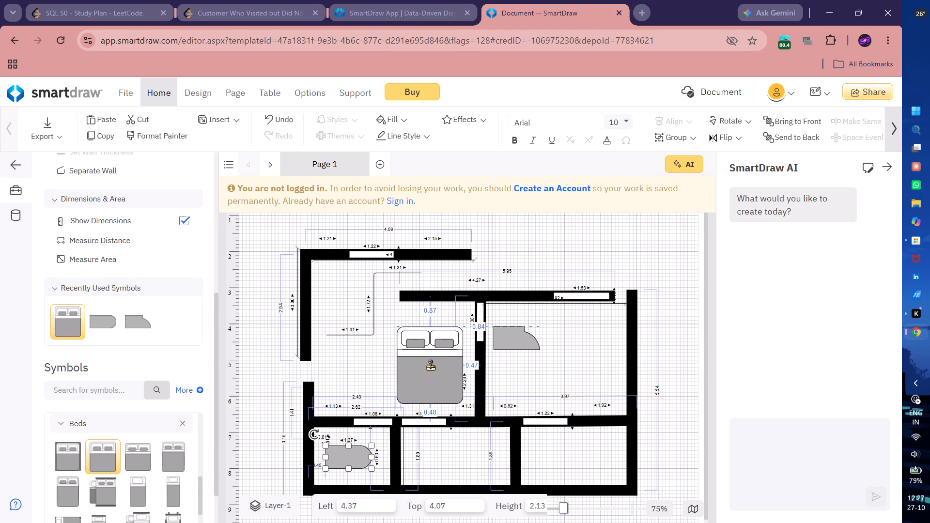
drag(430, 366, 430, 367)
Place a single-pillow bed, about 1.17 by 2.29, in the right room near the right outer wall.
drag(137, 477, 566, 366)
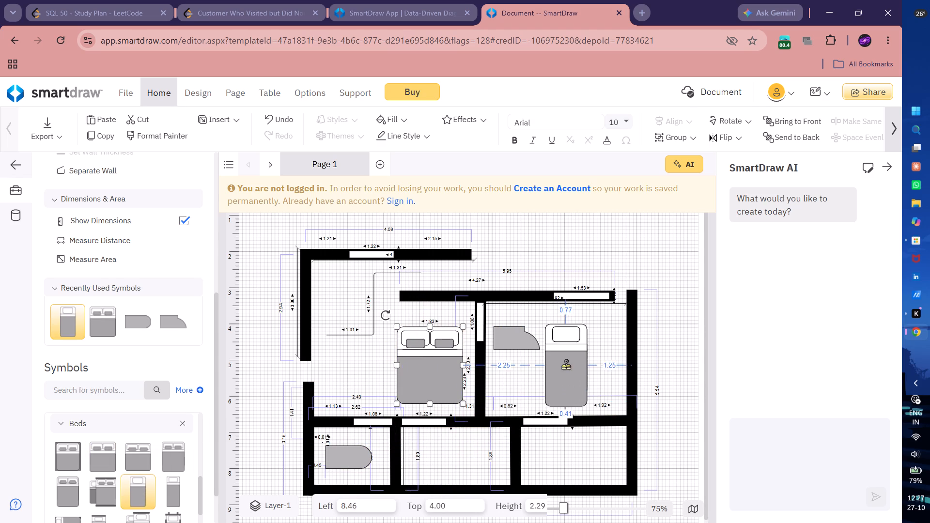
drag(566, 366, 583, 361)
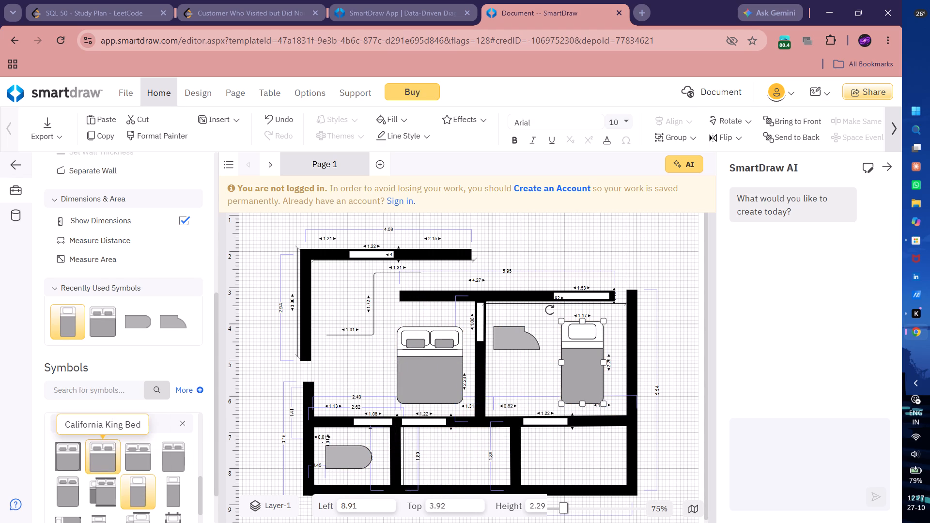
Place a Fouton from the Couches & Sofas symbols in the upper-left room, at about 2.12 left and 3.25 top.
scroll(105, 472, down, 3)
click(105, 472)
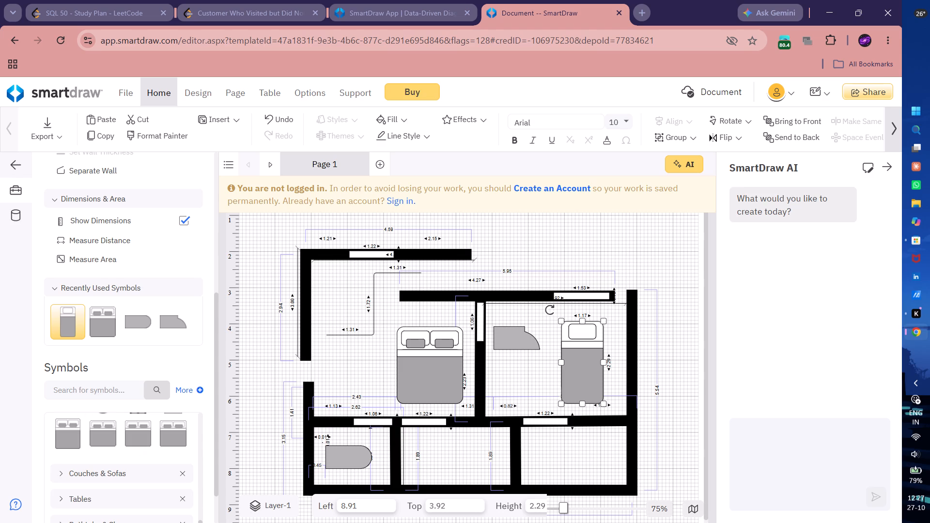
scroll(105, 472, down, 1)
drag(105, 472, 307, 377)
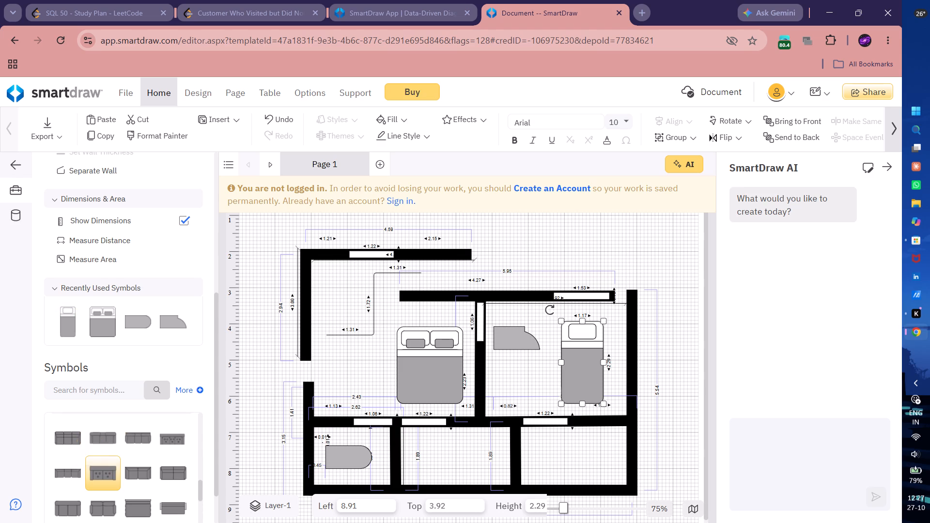
drag(307, 377, 98, 477)
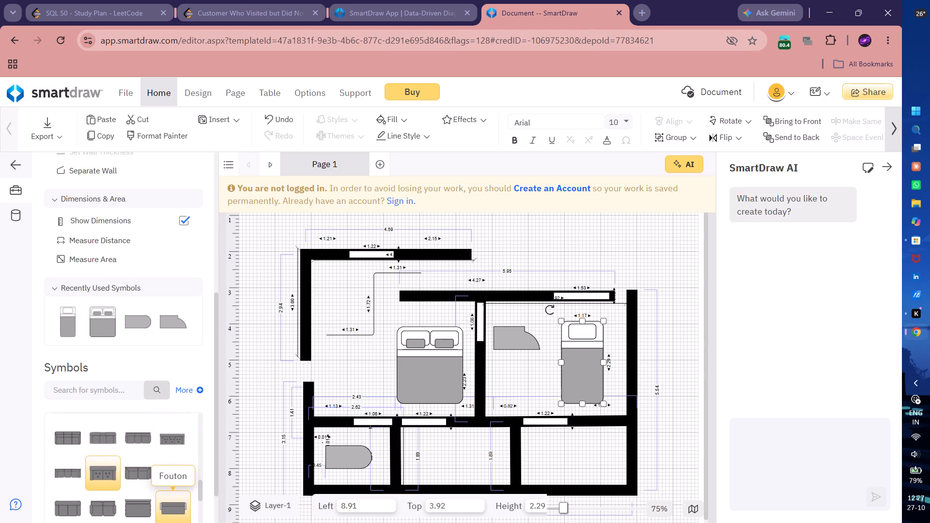
drag(166, 505, 176, 510)
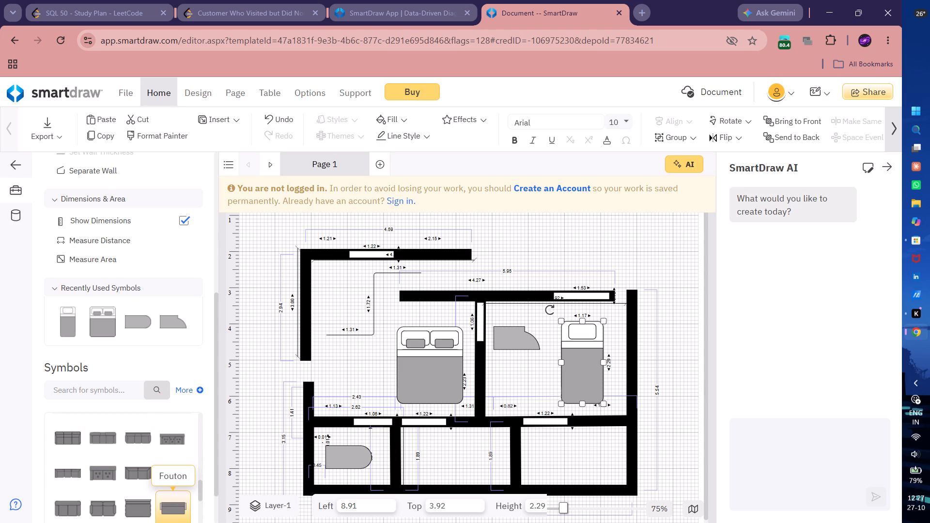
drag(176, 510, 176, 509)
drag(176, 509, 353, 317)
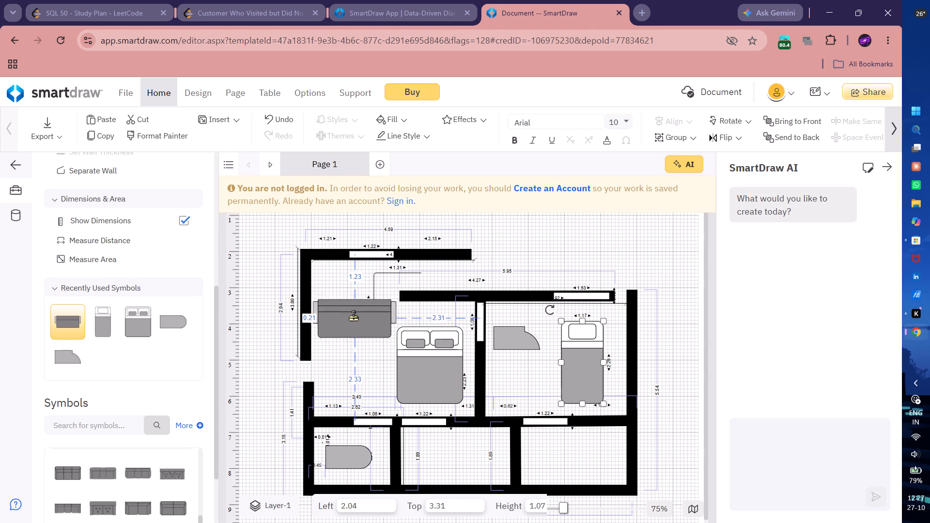
drag(353, 317, 356, 297)
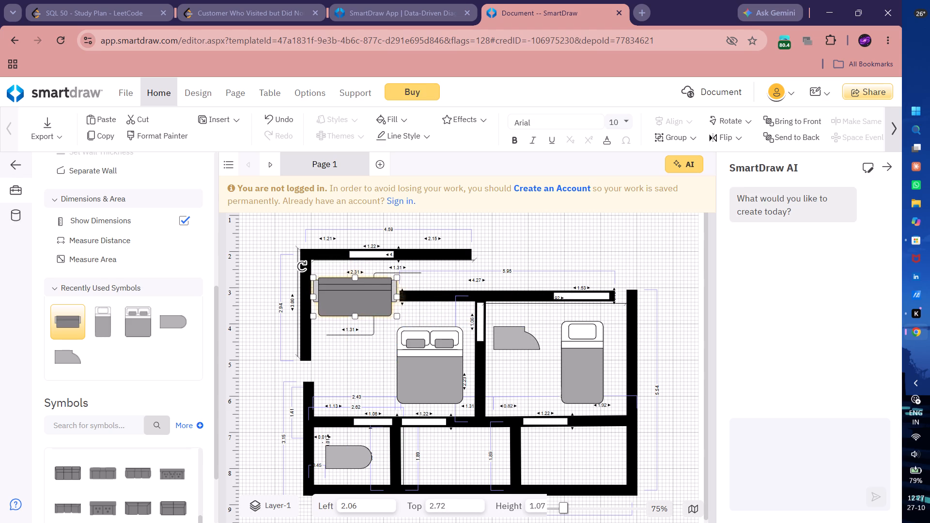
drag(356, 293, 358, 312)
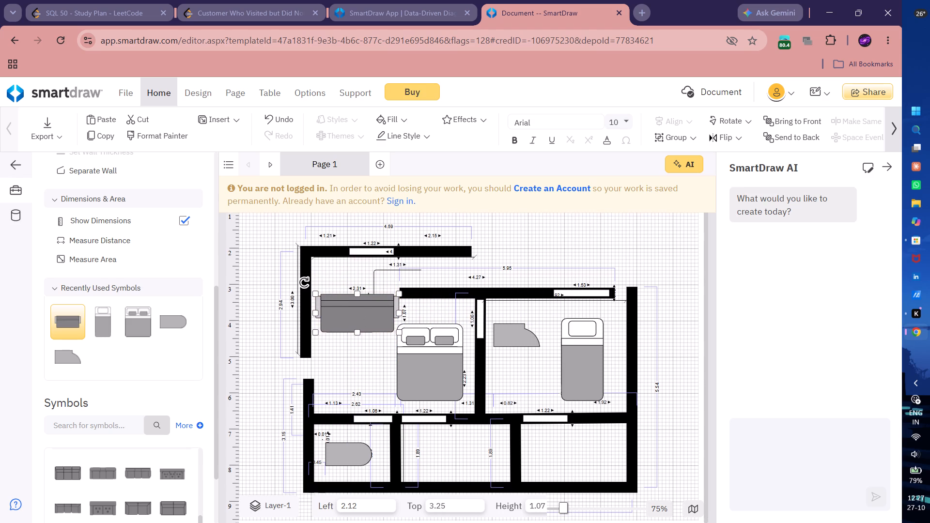
Place a Shower Head - 5 from the Bathtubs & Showers symbols in the bottom-middle room.
scroll(185, 406, down, 7)
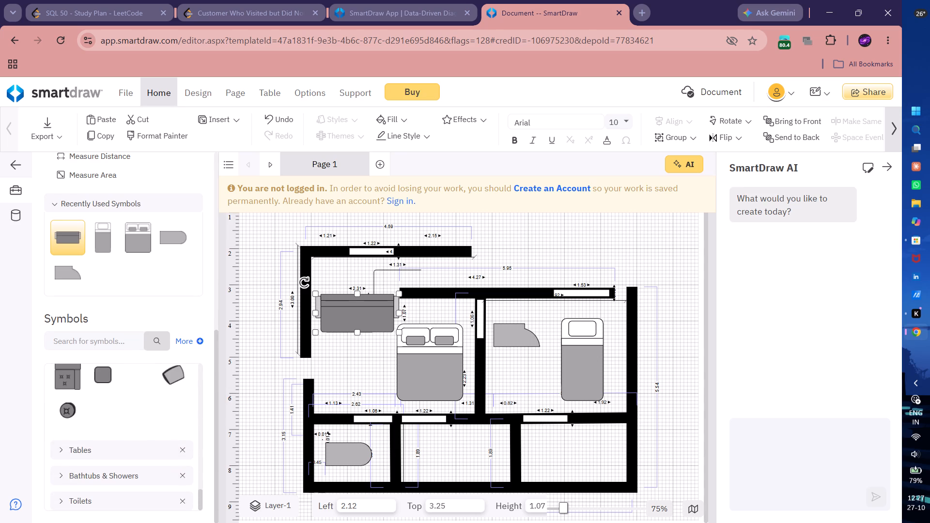
click(120, 475)
scroll(120, 475, down, 3)
scroll(157, 500, down, 1)
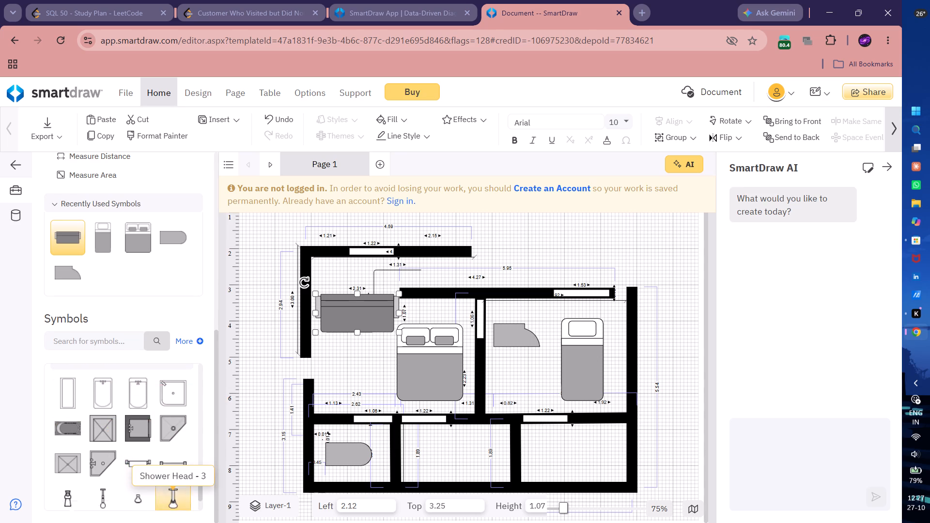
scroll(157, 500, down, 1)
drag(106, 488, 368, 455)
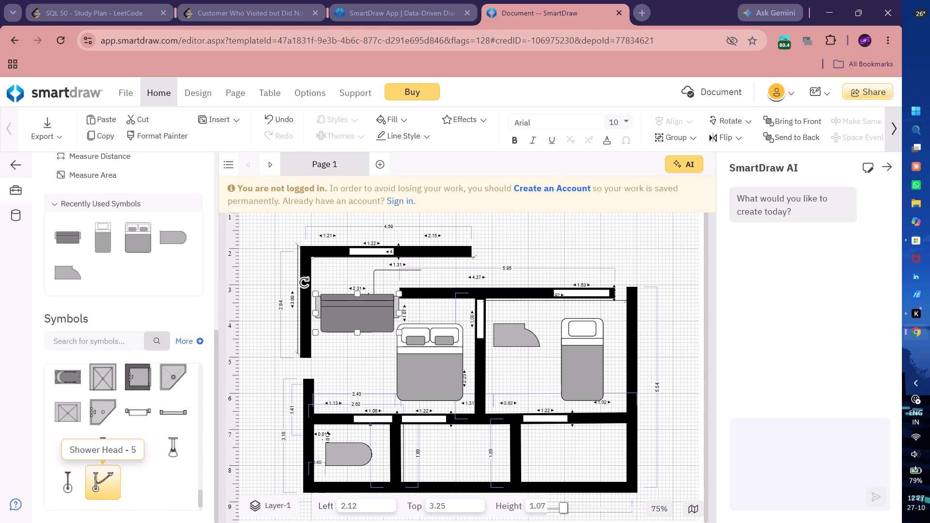
drag(368, 455, 107, 483)
drag(107, 483, 256, 470)
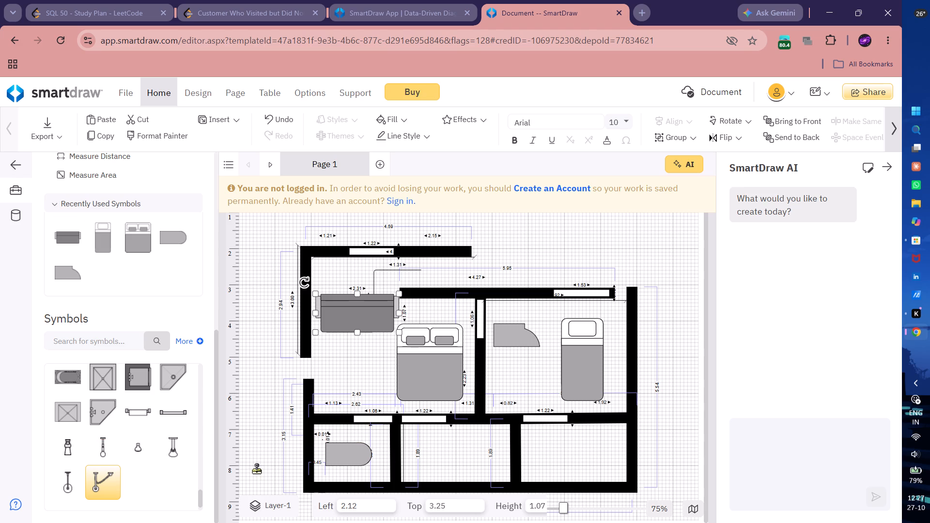
drag(256, 470, 443, 452)
click(481, 453)
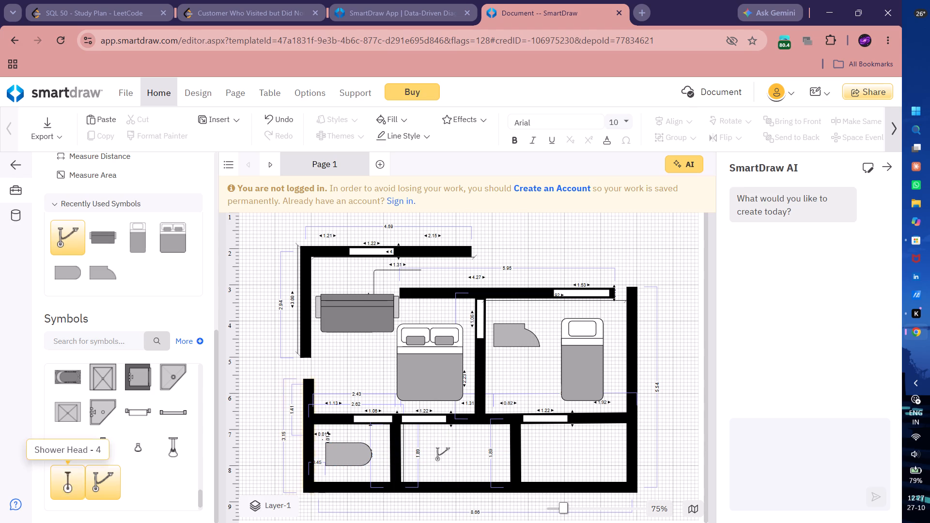
Place a Commercial Toilet from the Toilets symbols in the right bedroom, at about 7.31 left and 5.32 top.
scroll(88, 446, down, 5)
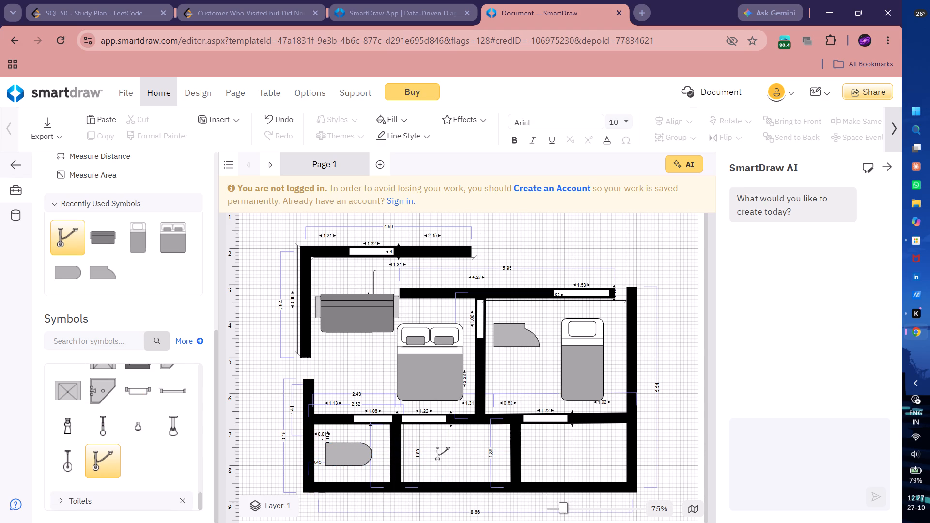
click(94, 500)
scroll(94, 500, down, 2)
click(60, 500)
scroll(93, 476, down, 3)
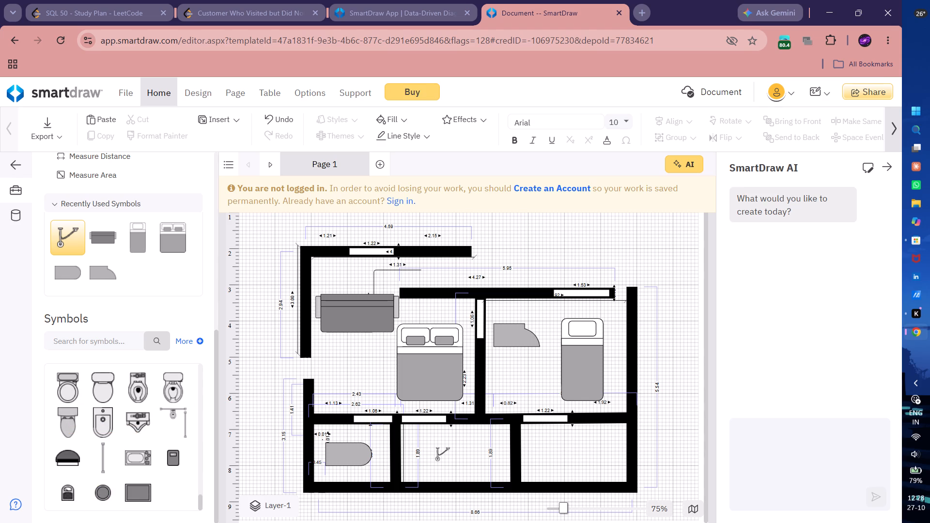
drag(147, 384, 226, 375)
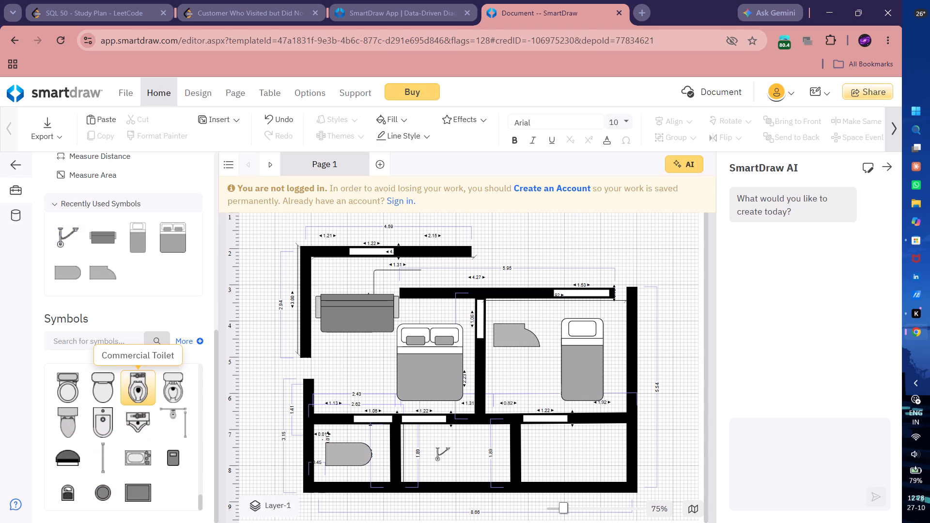
drag(226, 375, 527, 384)
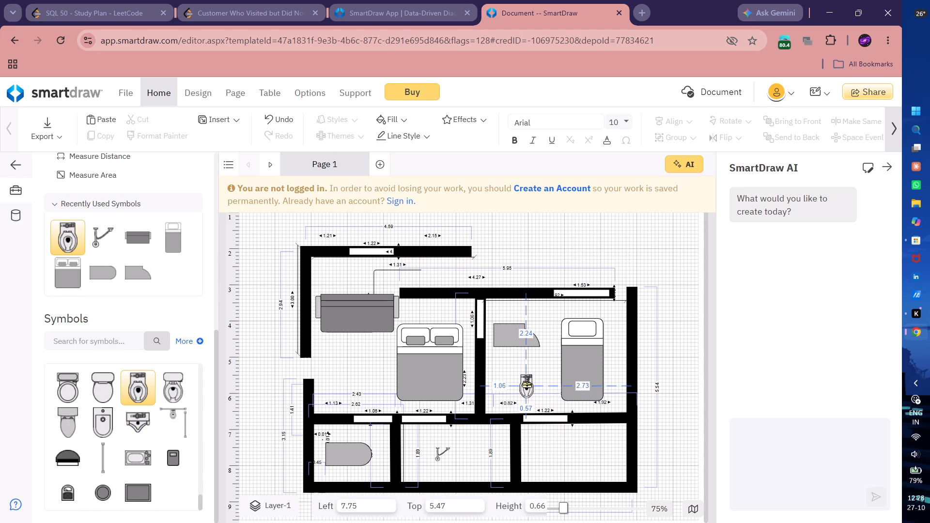
drag(527, 384, 511, 381)
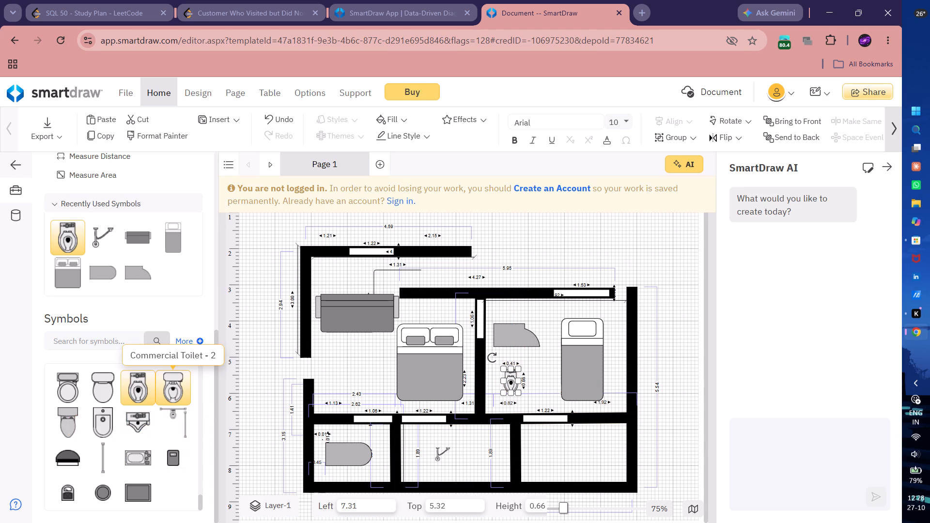
Place a Commercial Toilet - 2 in the bottom-right room near its left wall, at about 8.00 left and 7.37 top.
drag(171, 390, 170, 383)
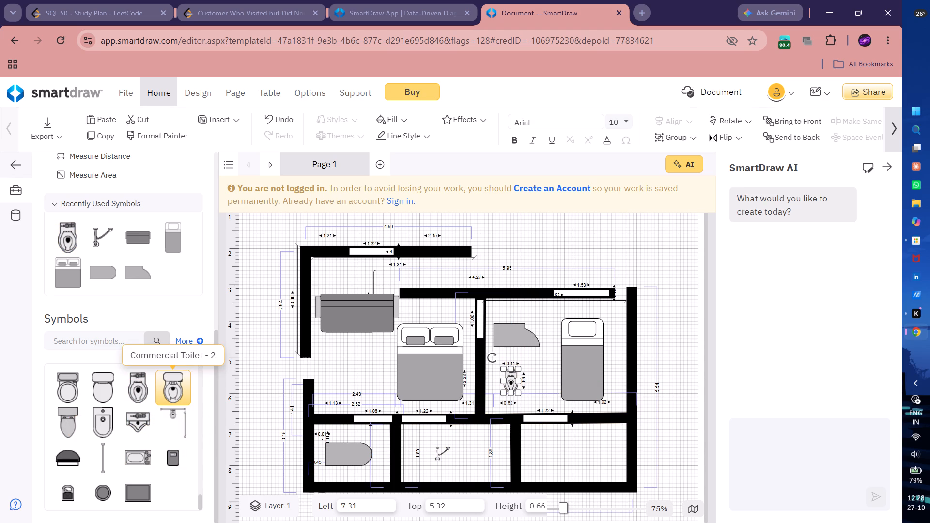
drag(170, 383, 170, 383)
drag(170, 383, 537, 457)
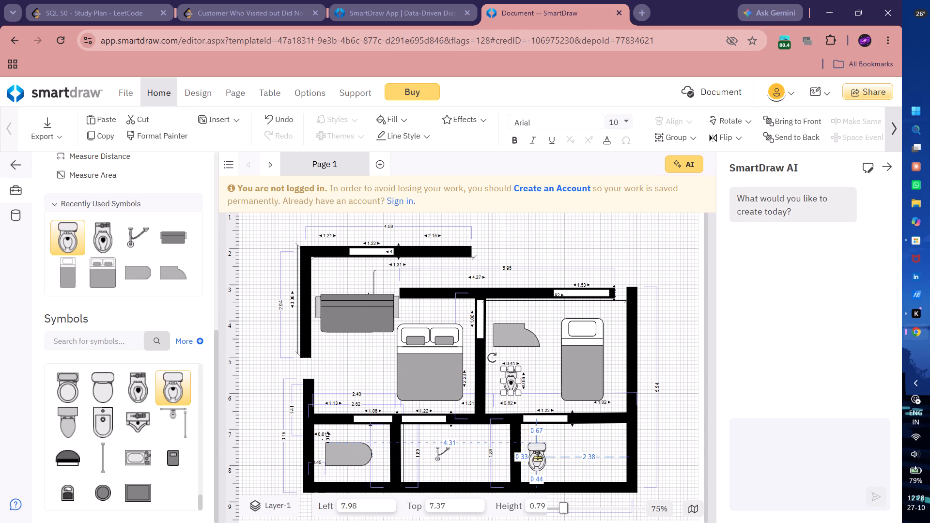
drag(537, 457, 538, 457)
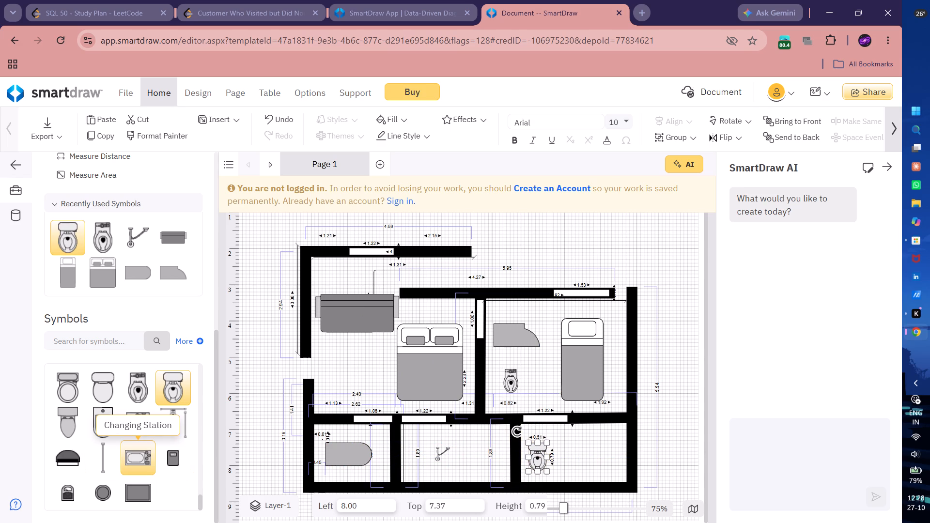
Place a Rectangle Table - 72" from the Tables symbols beside the bottom-right room's toilet, at about 8.68 left and 7.28 top.
scroll(136, 469, up, 5)
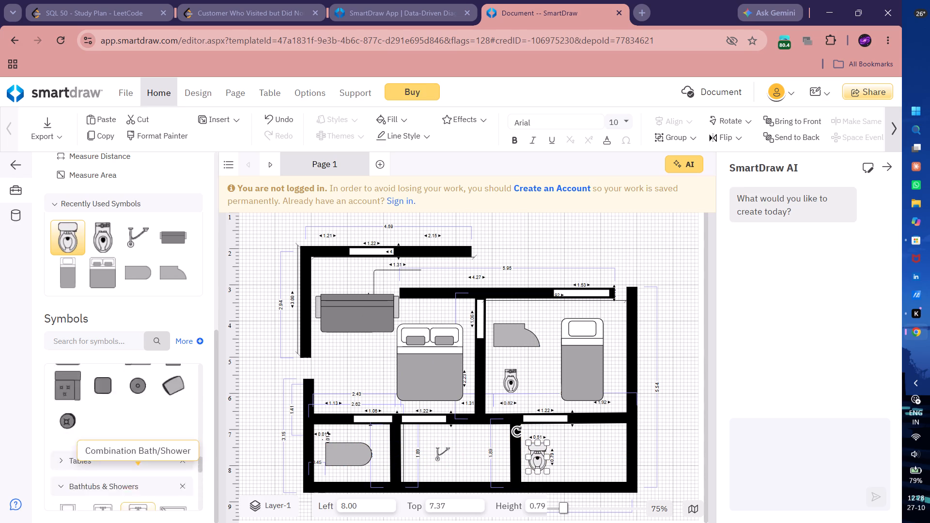
click(82, 386)
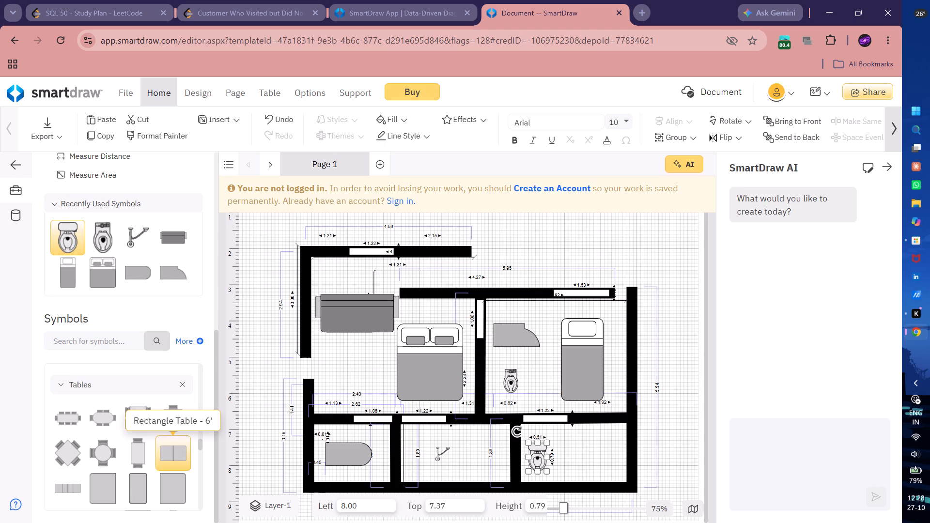
scroll(165, 444, down, 1)
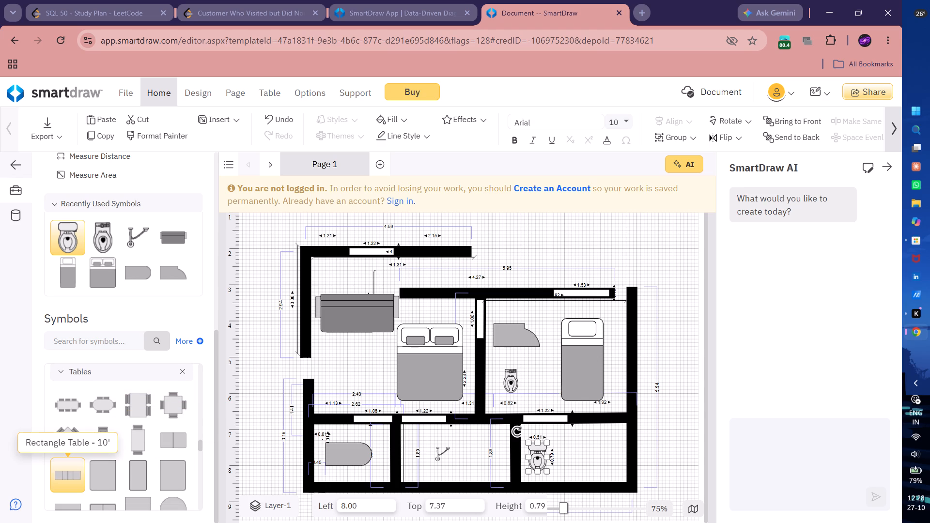
scroll(67, 474, down, 1)
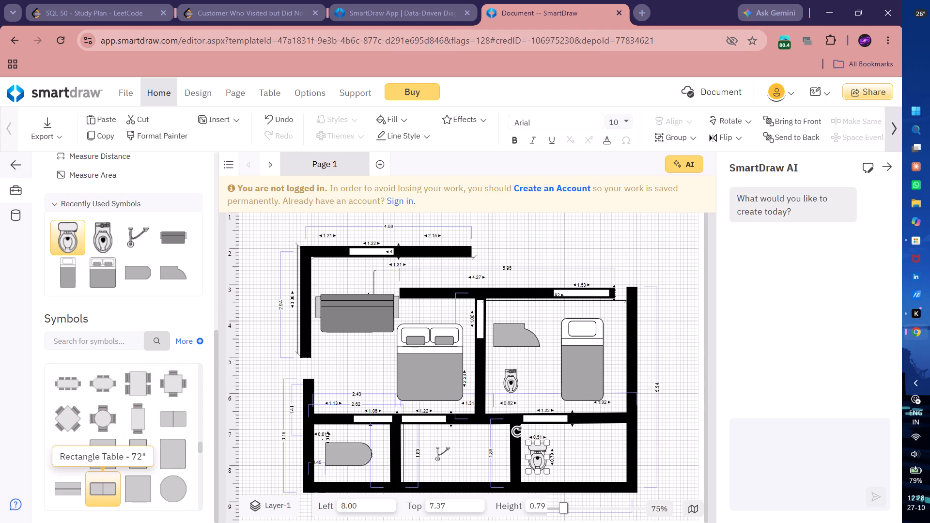
drag(92, 476, 101, 490)
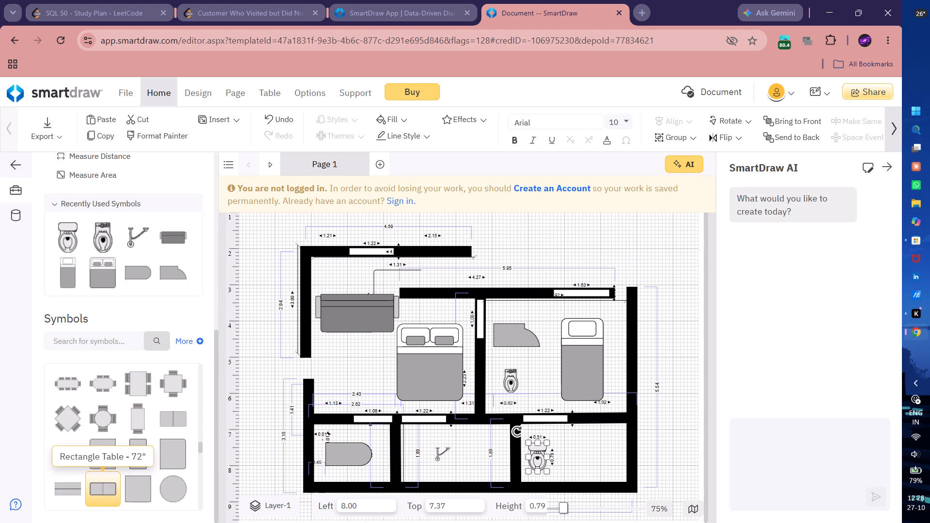
drag(101, 490, 99, 489)
drag(99, 489, 571, 455)
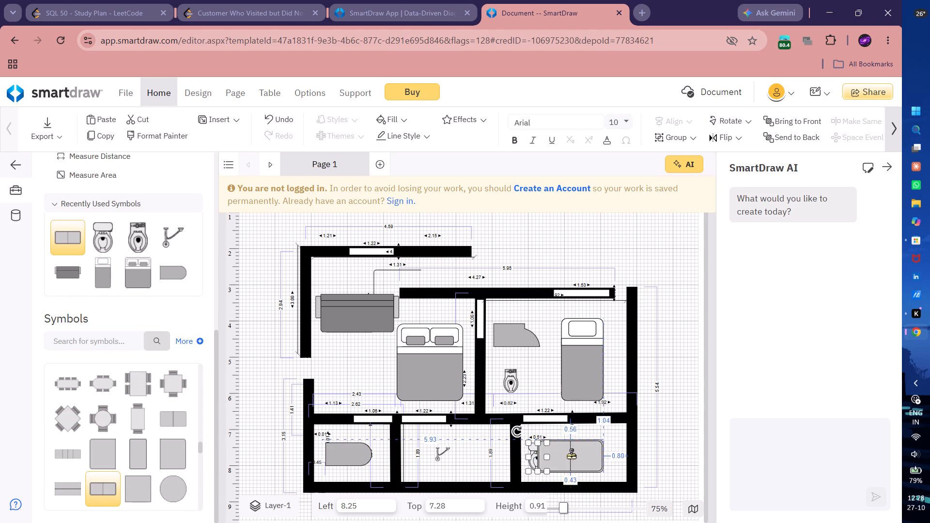
drag(571, 455, 587, 456)
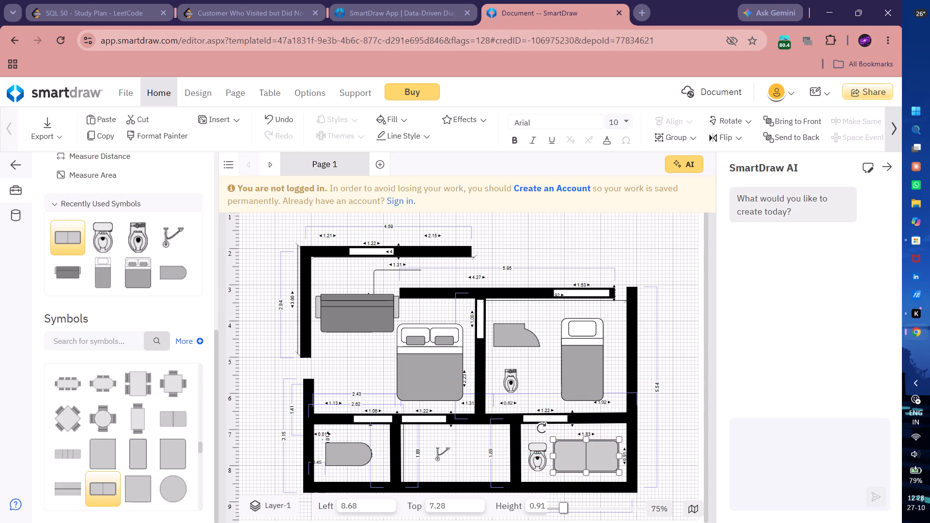
Move the shower head closer to the bottom-middle room's left wall, at about 4.87 left and 7.49 top.
click(439, 448)
drag(439, 448, 419, 449)
Place a Round Table - 72" in the bottom-middle room between the shower head and the right wall.
drag(186, 492, 223, 485)
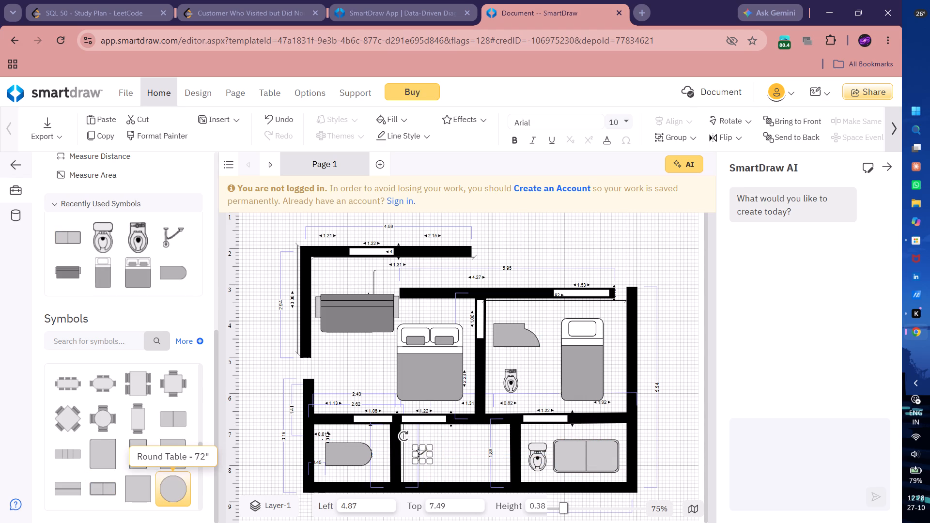
drag(223, 485, 467, 457)
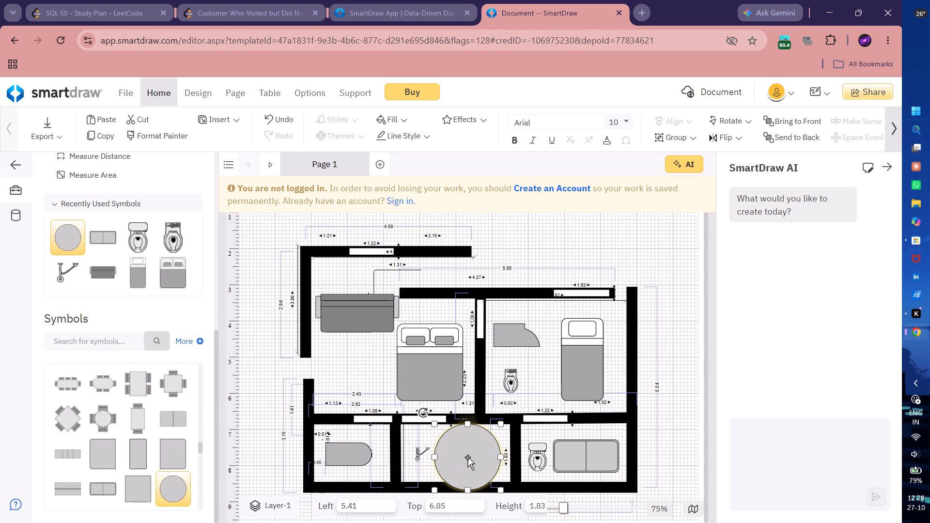
click(520, 370)
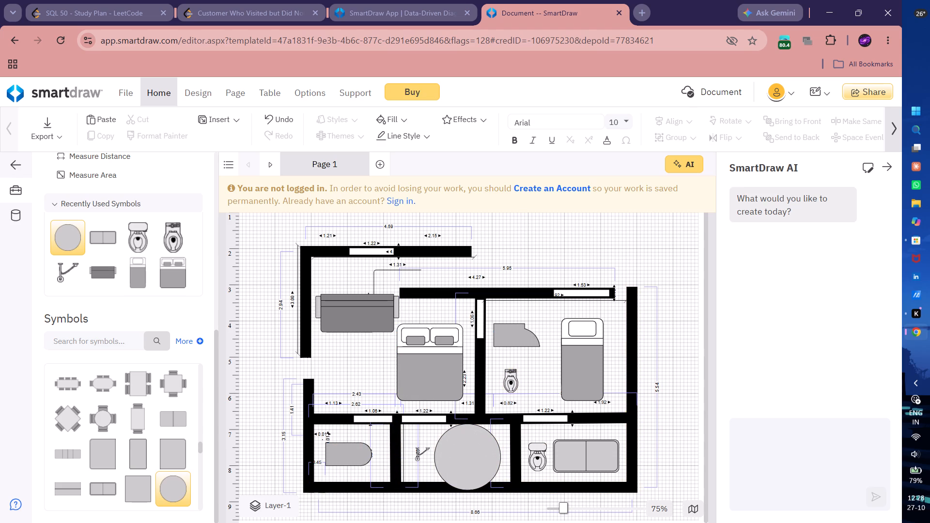
Shrink the round table in both height and width and reposition it clear of the bottom-middle room's walls.
click(461, 434)
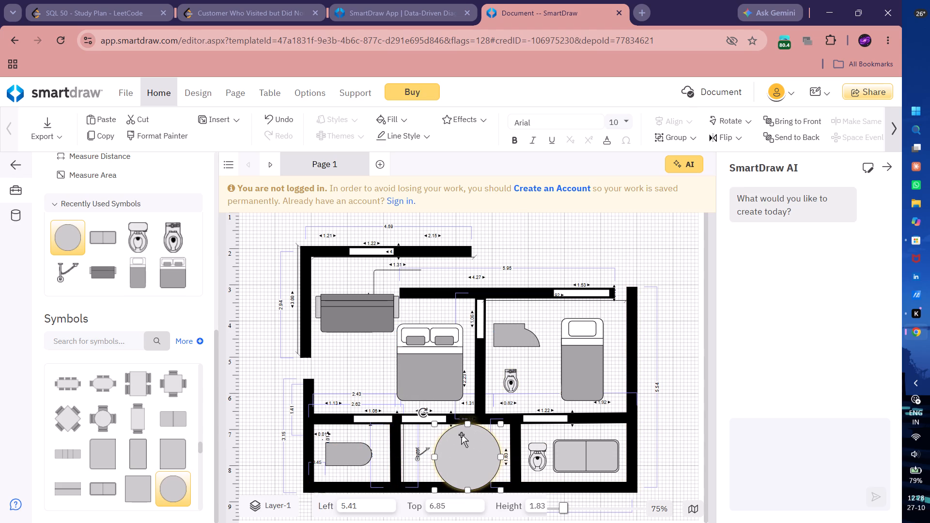
drag(466, 425, 467, 434)
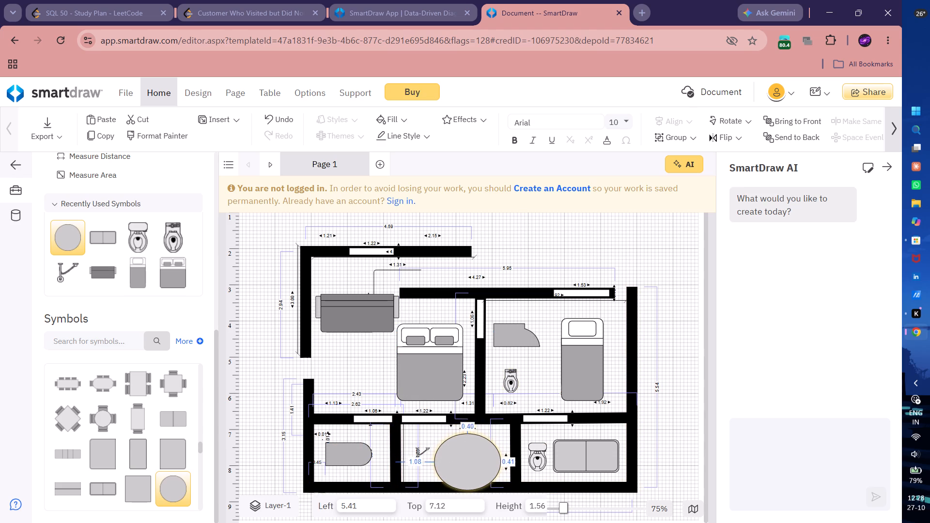
drag(467, 434, 467, 436)
drag(435, 465, 451, 463)
drag(477, 466, 476, 455)
Shrink the right bedroom's single bed to about 0.96 by 1.79 and move it to about 9.35 left and 3.91 top.
click(584, 377)
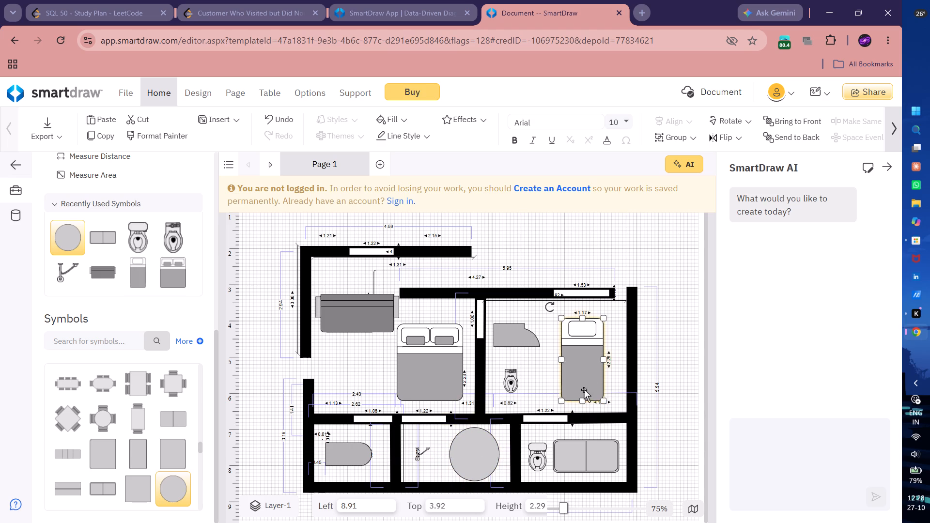
drag(581, 399, 583, 383)
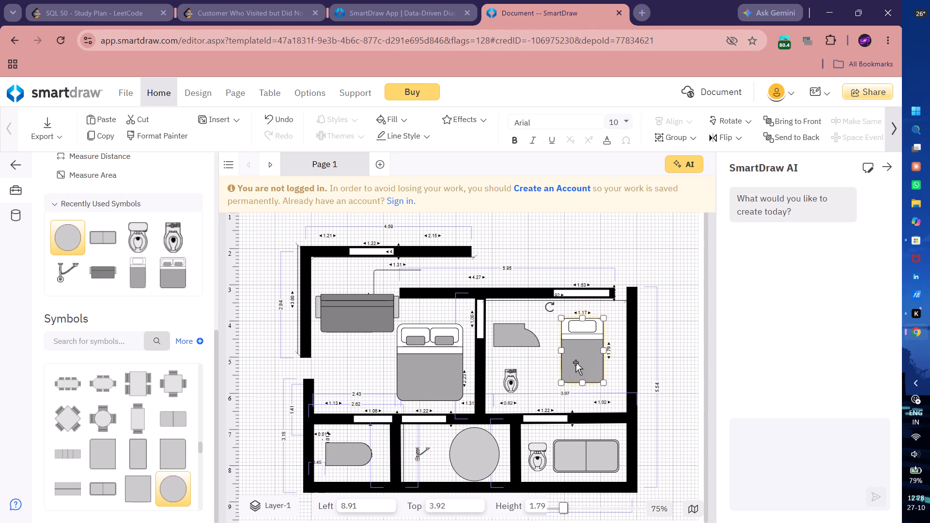
drag(563, 352, 569, 352)
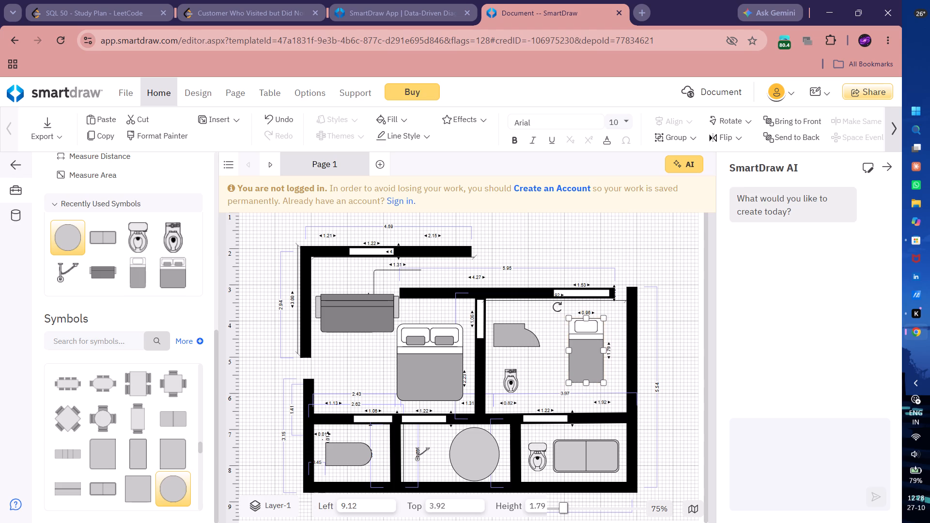
drag(585, 352, 593, 352)
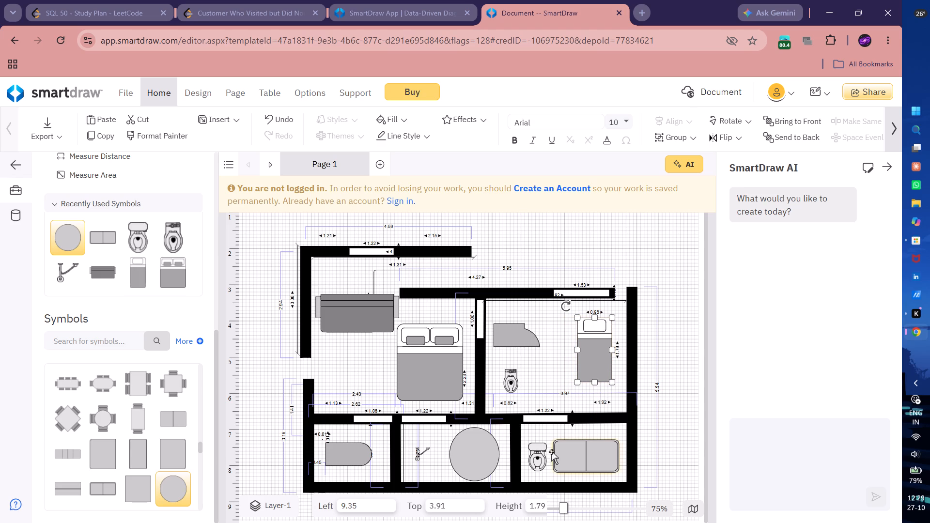
Shrink the California King Bed in the middle room to about 1.32 wide by 1.79 high.
click(414, 365)
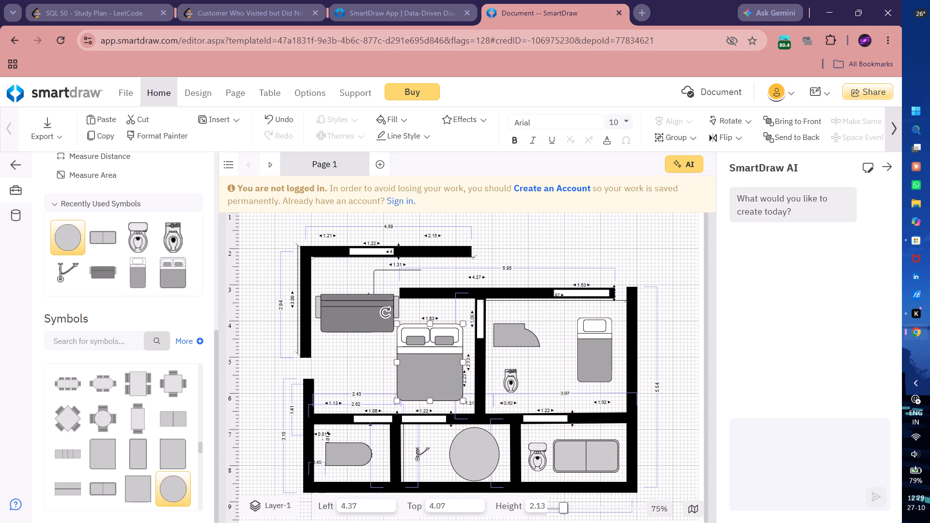
drag(396, 363, 416, 361)
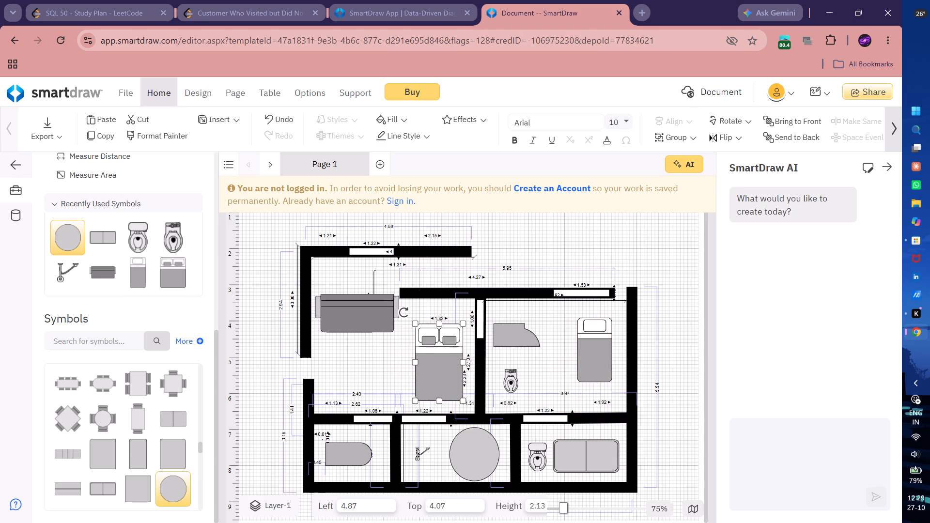
drag(438, 400, 438, 388)
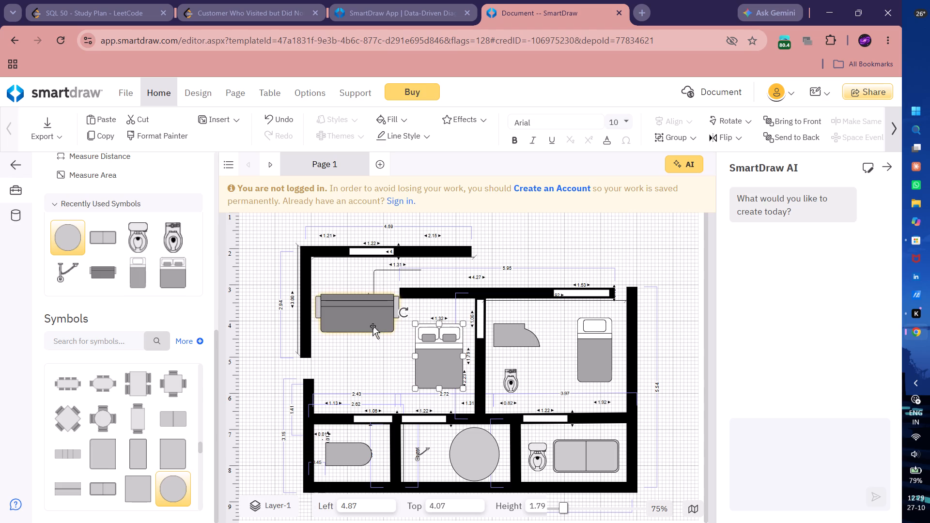
Reduce the height of the Fouton in the upper-left room to about 0.92, lowering its upper edge.
click(370, 323)
drag(356, 292, 360, 299)
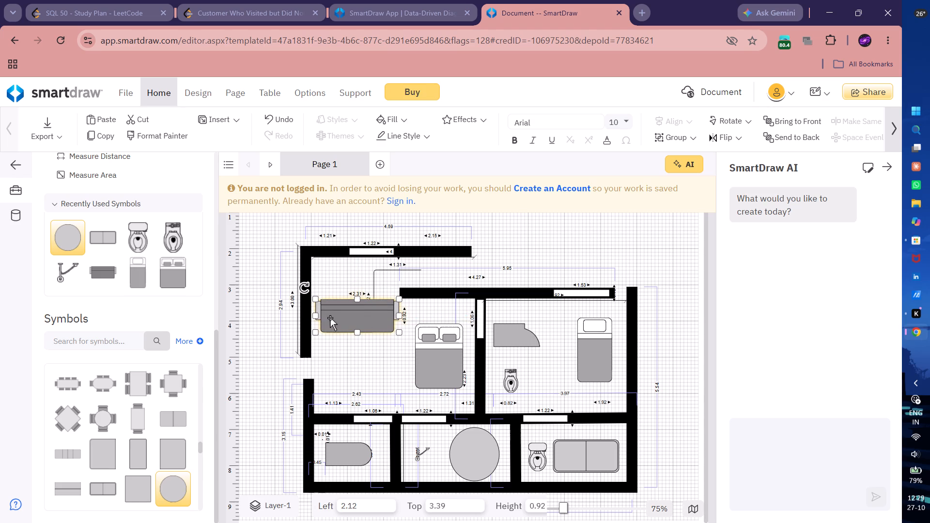
Move the Fouton in the upper-left room to about 2.04 left and 3.93 top.
drag(318, 317, 323, 318)
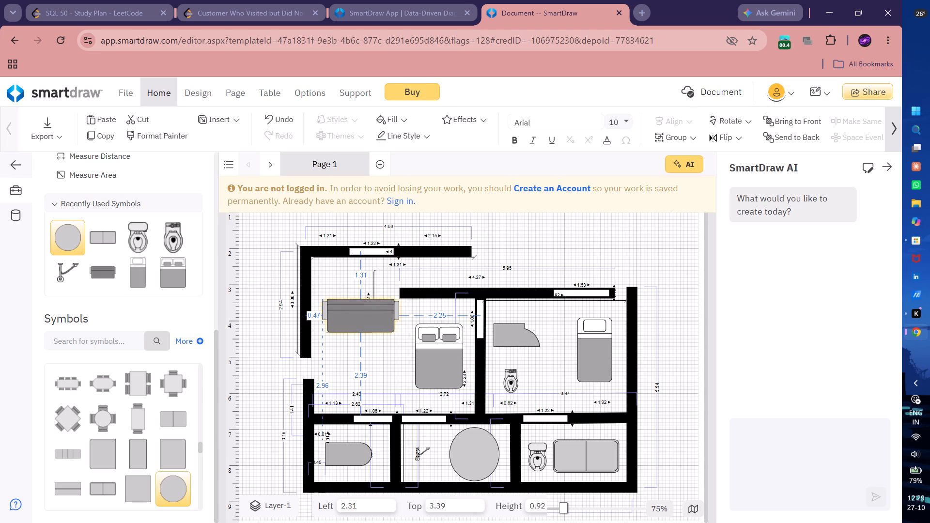
drag(323, 318, 324, 319)
drag(350, 304, 352, 310)
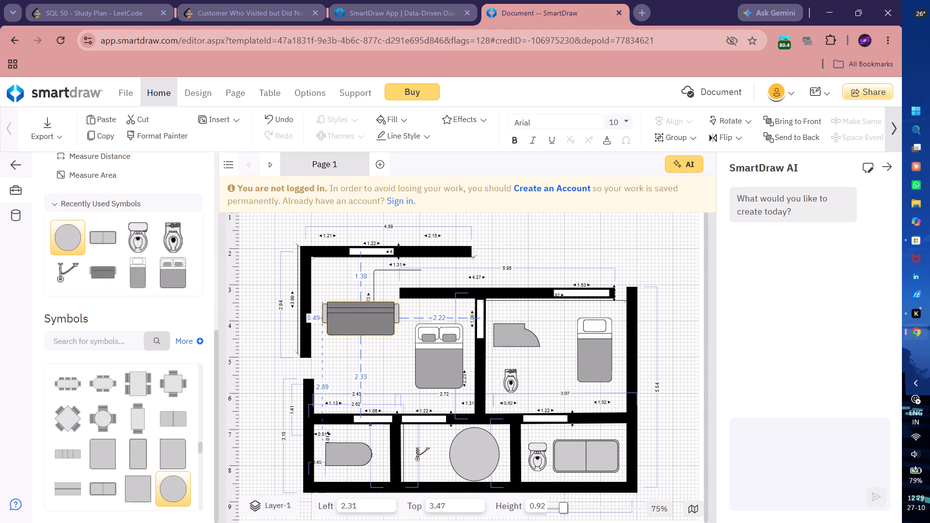
drag(352, 310, 336, 330)
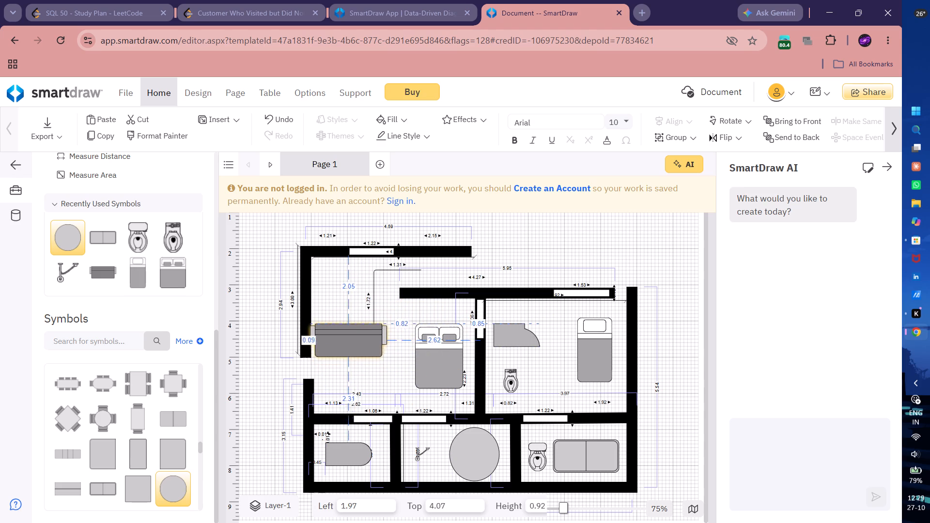
drag(336, 330, 340, 324)
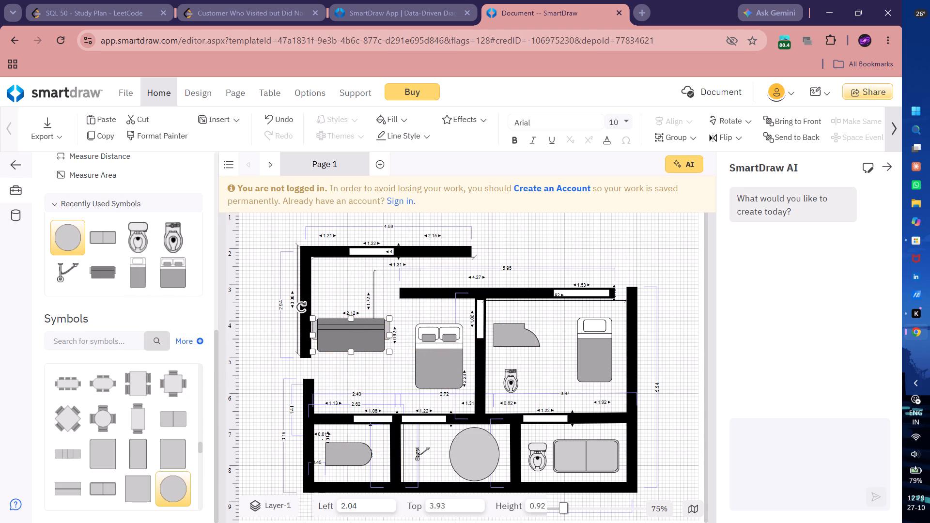
Shrink the right bedroom's corner table to about 1.03 wide by 0.52 high and move it up closer to the upper wall.
scroll(152, 361, up, 2)
scroll(152, 361, right, 1)
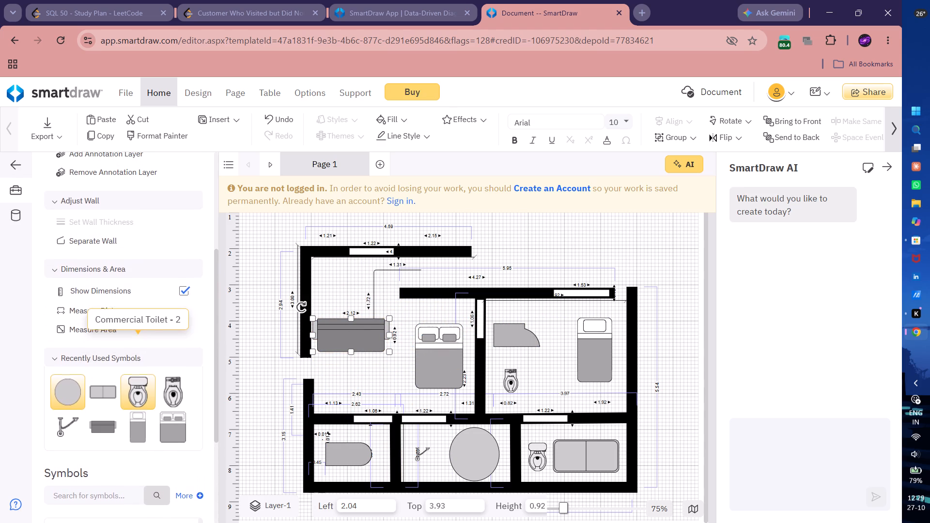
scroll(152, 361, right, 1)
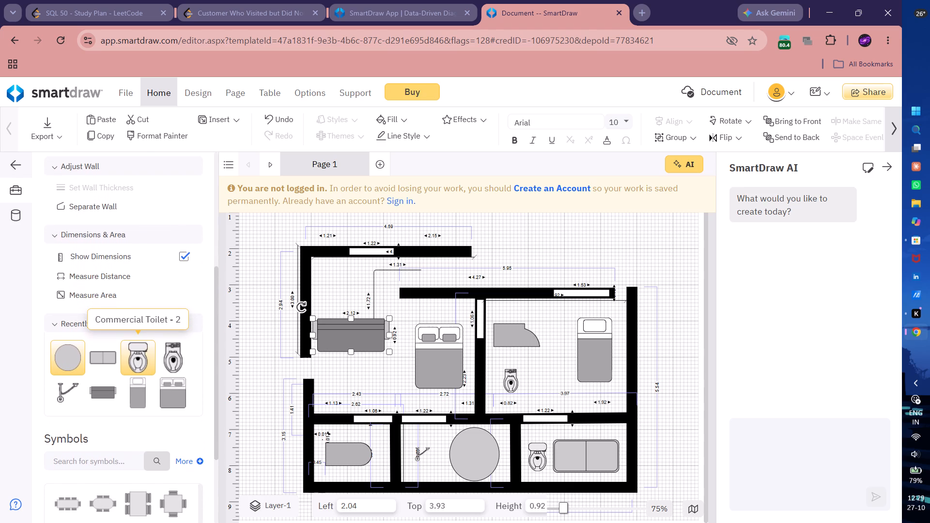
scroll(152, 361, right, 1)
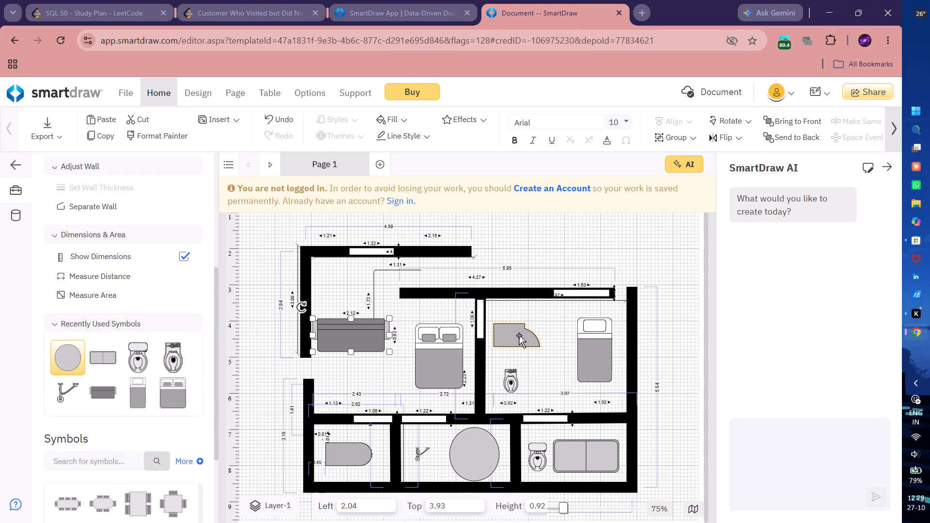
click(511, 337)
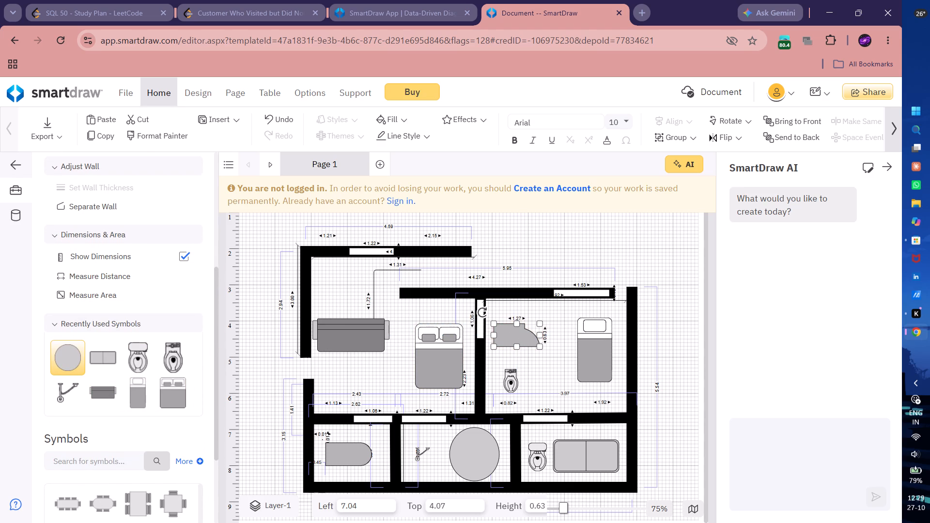
drag(541, 337, 532, 336)
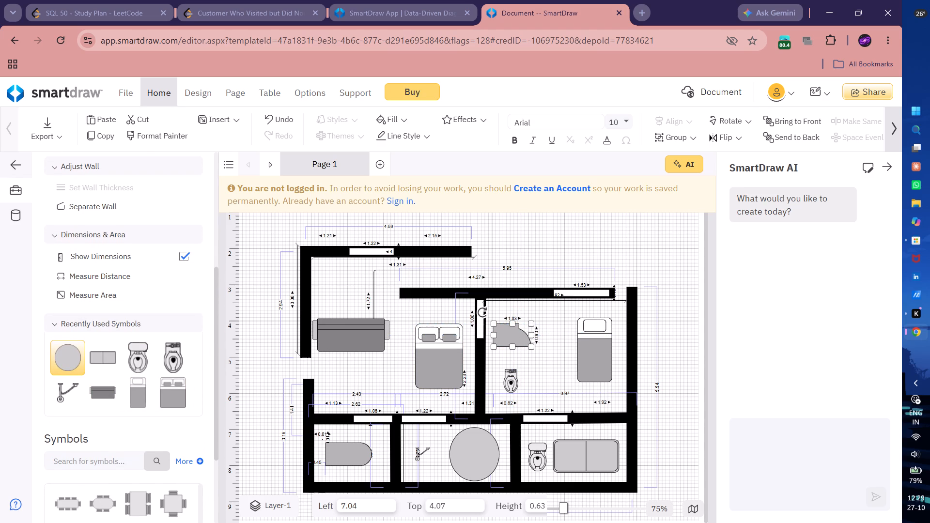
click(514, 345)
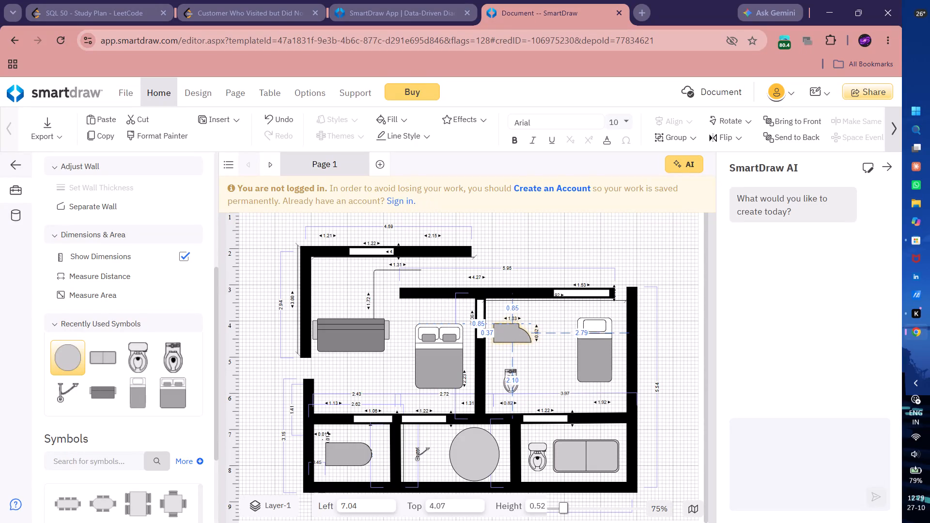
drag(511, 333, 511, 315)
click(354, 294)
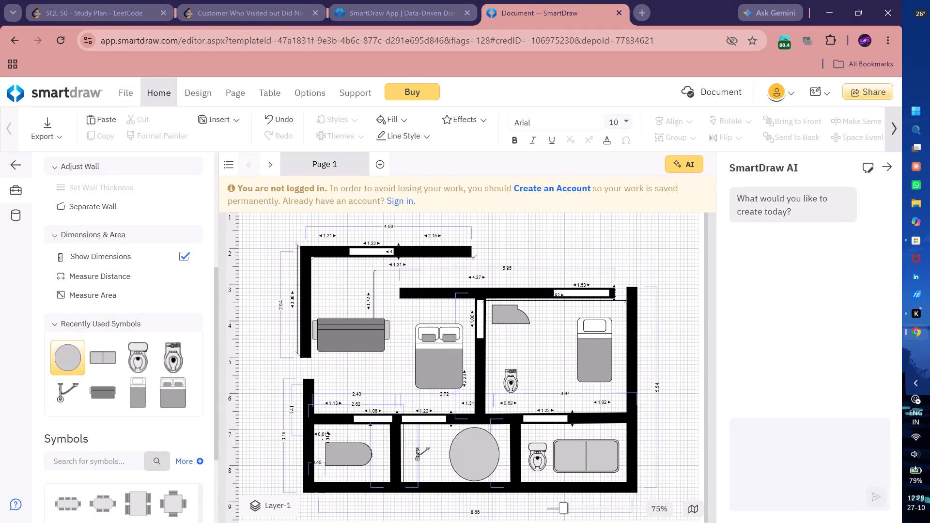
Draw a horizontal distance measurement about 1.92 long just above the Fouton in the upper-left room.
click(153, 278)
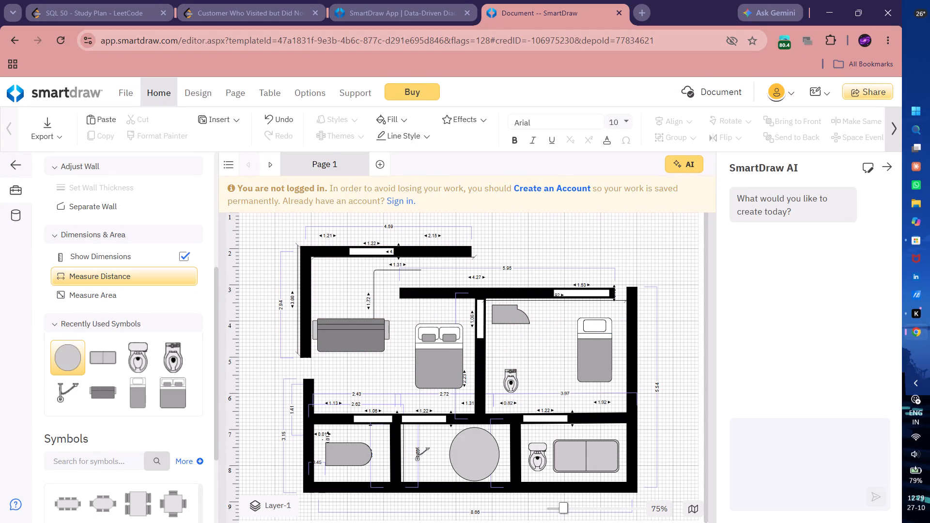
drag(317, 309, 386, 309)
click(386, 309)
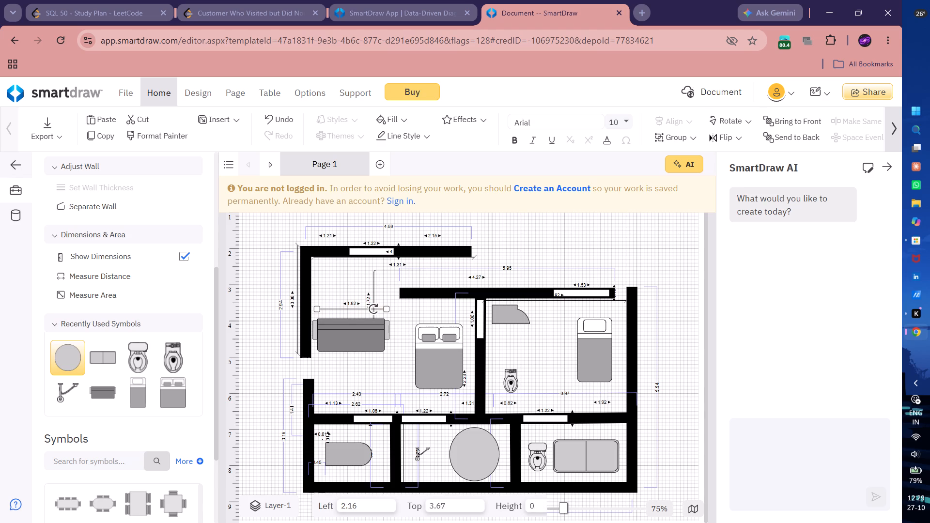
click(394, 333)
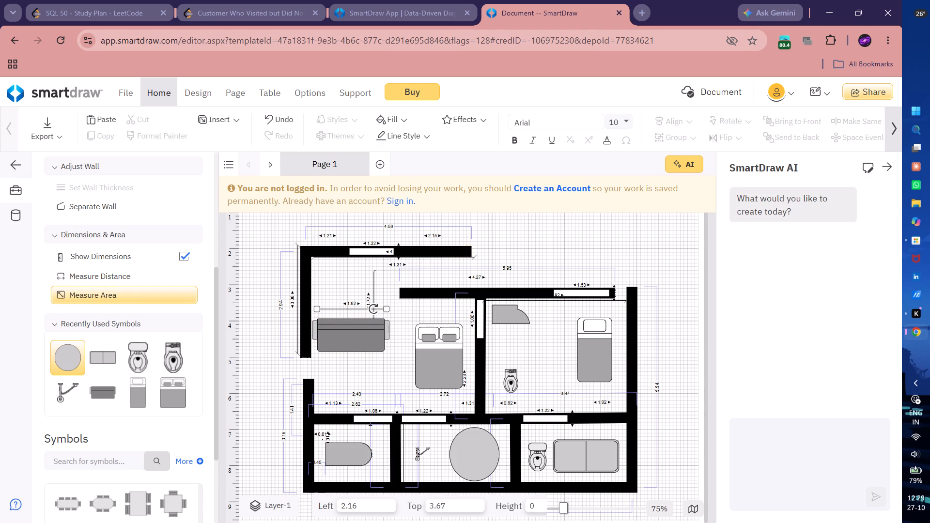
Draw vertical distance measurements along the left sides of the middle room's double bed, about 1.59, and the right bedroom's single bed, about 1.55.
click(132, 272)
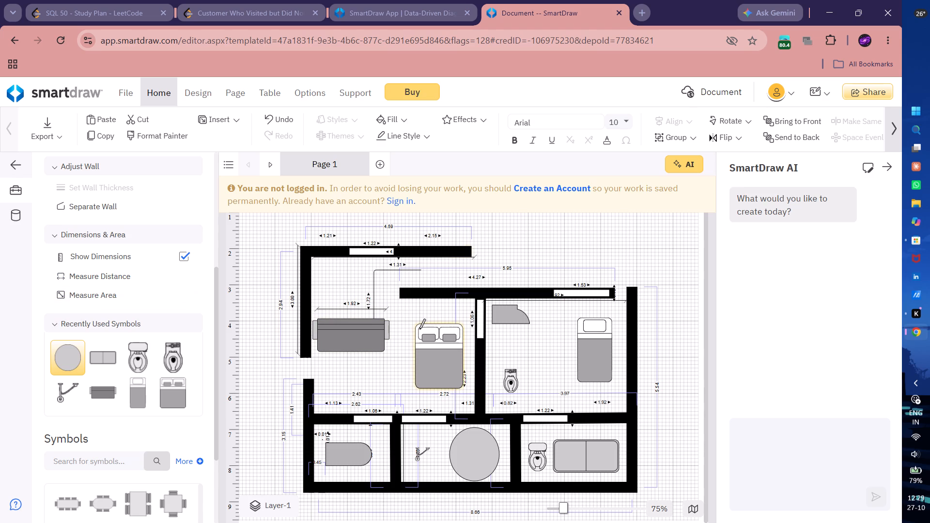
drag(411, 327, 415, 357)
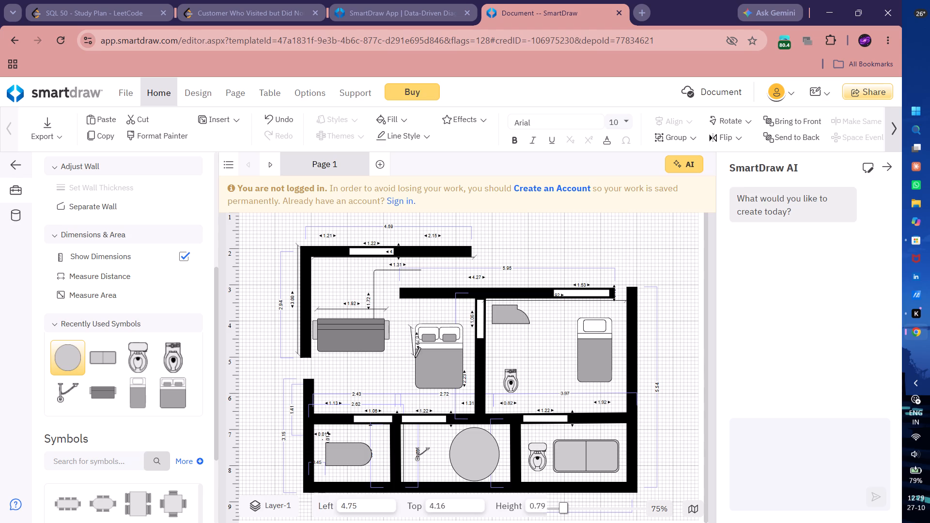
drag(415, 357, 411, 384)
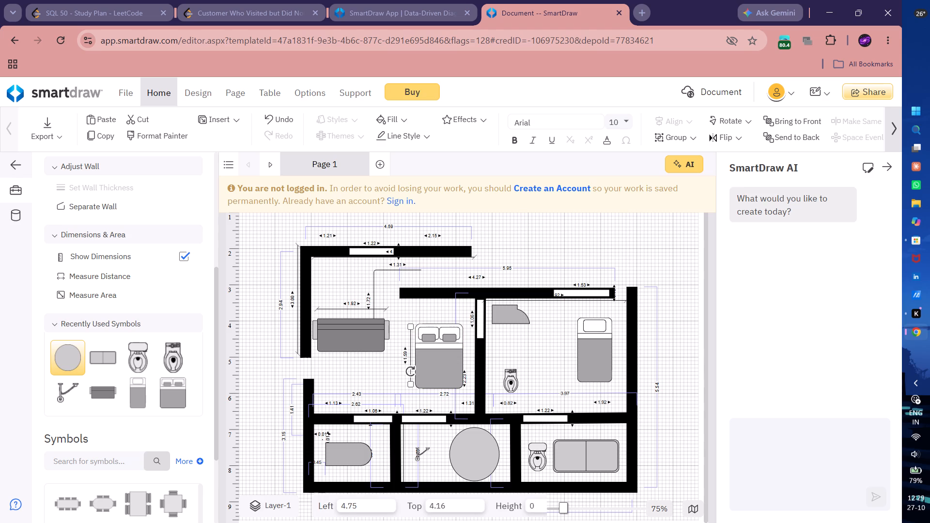
click(390, 383)
click(127, 276)
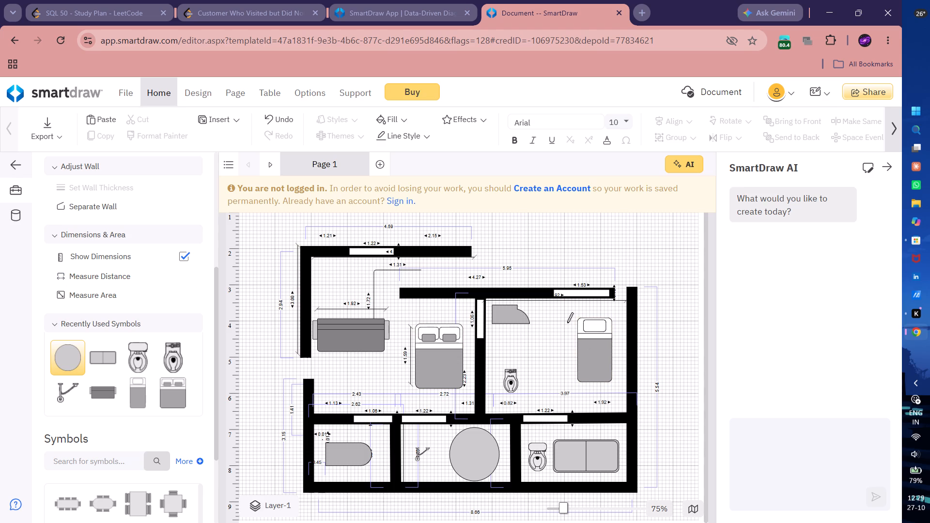
drag(567, 323, 568, 379)
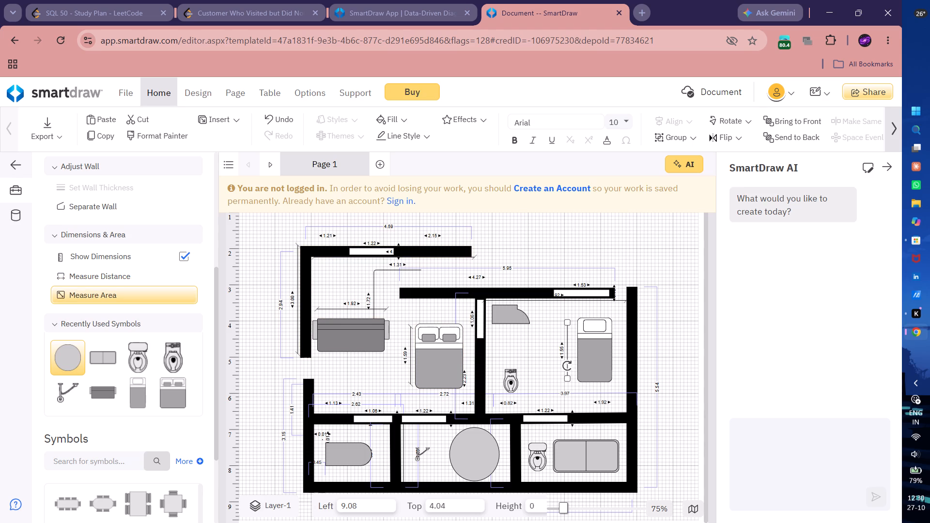
Draw a horizontal distance measurement about 0.98 long just below the right bedroom's corner table.
click(108, 279)
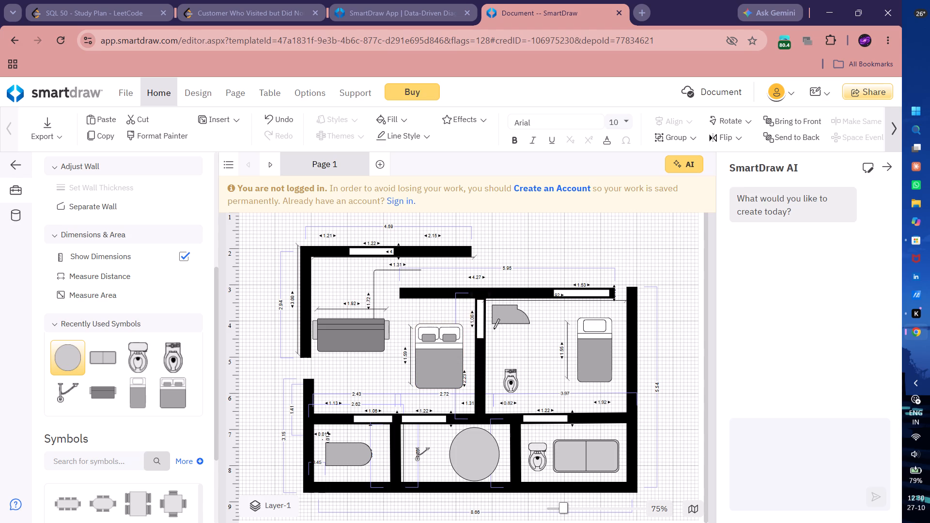
drag(494, 330, 521, 335)
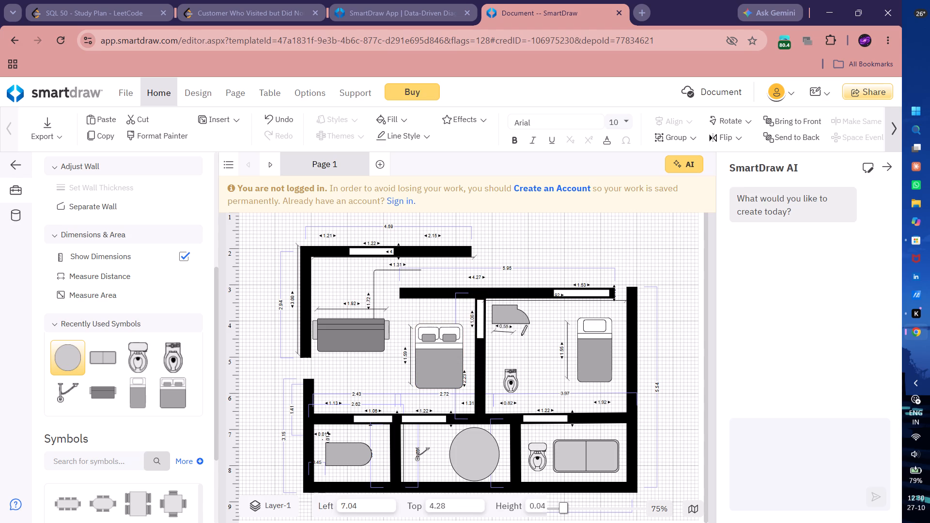
drag(521, 335, 529, 332)
click(529, 332)
Draw a level horizontal distance measurement about 1.88 long above the two-section rectangular symbol in the bottom-right room.
click(106, 273)
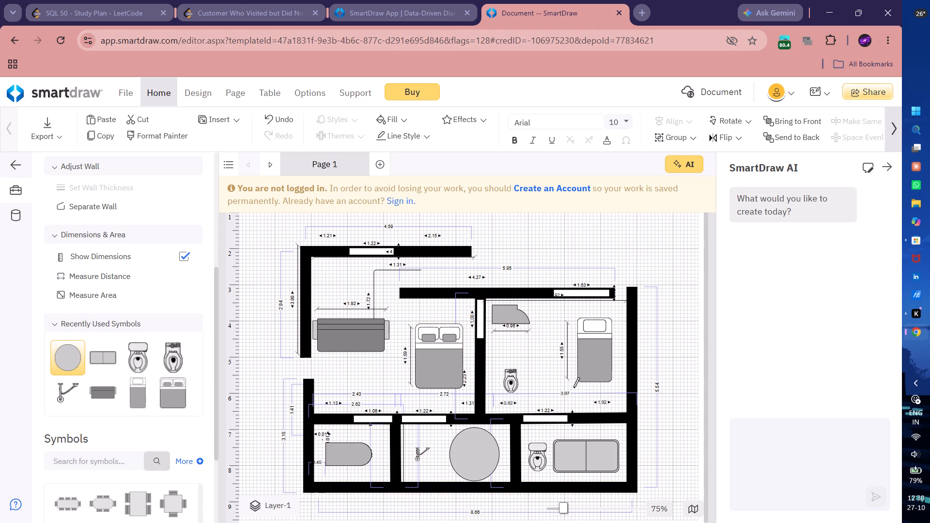
drag(551, 434, 612, 434)
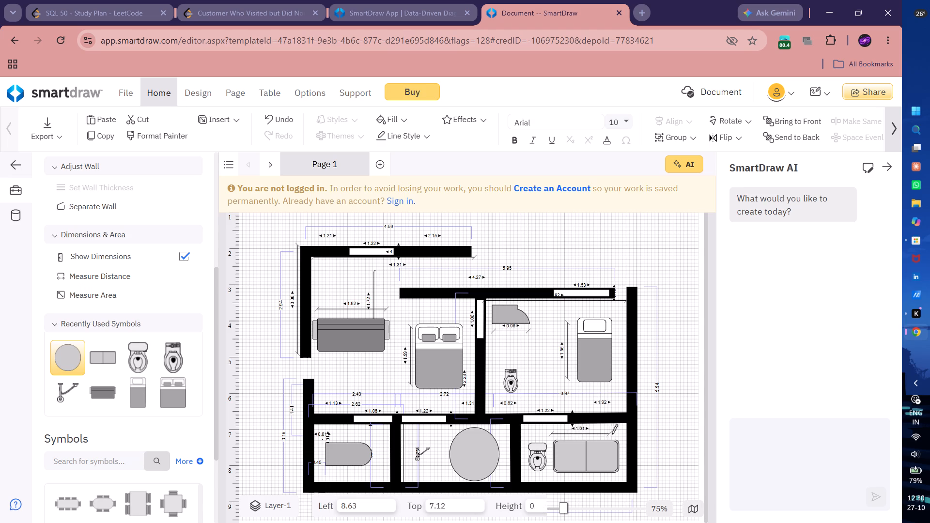
drag(612, 434, 619, 431)
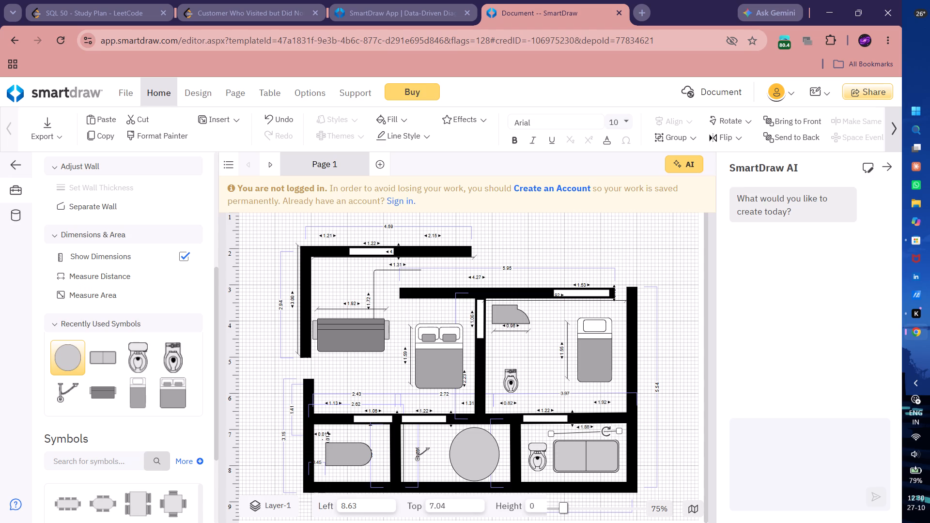
drag(618, 431, 619, 436)
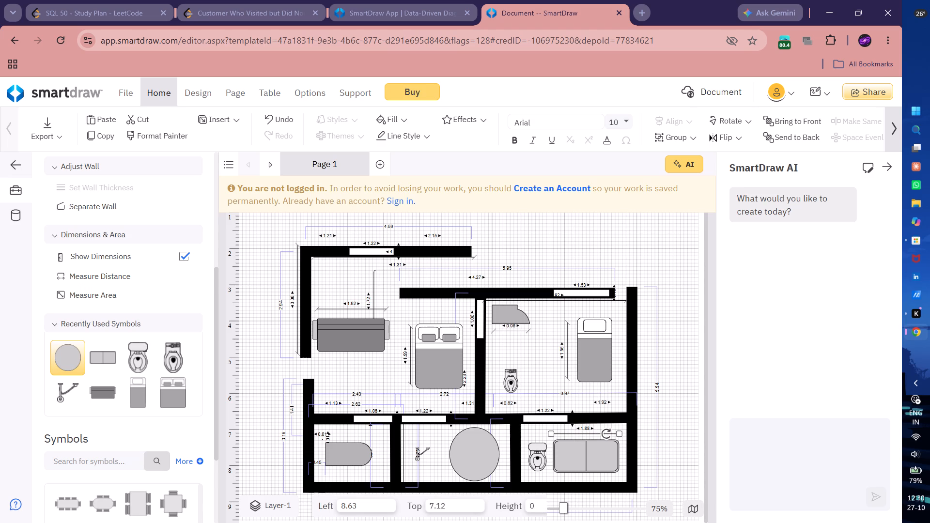
click(611, 402)
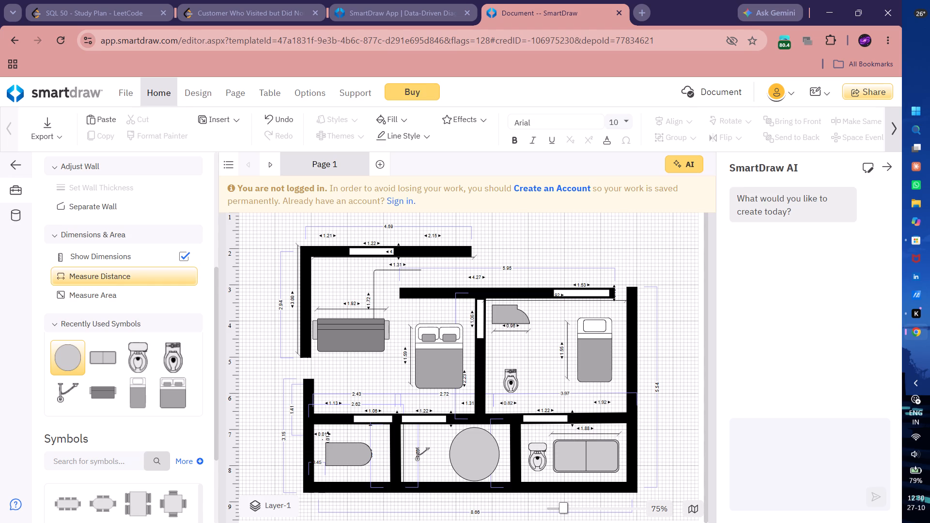
Draw a vertical distance measurement about 5.51 long along the outside of the plan's right outer wall.
click(120, 274)
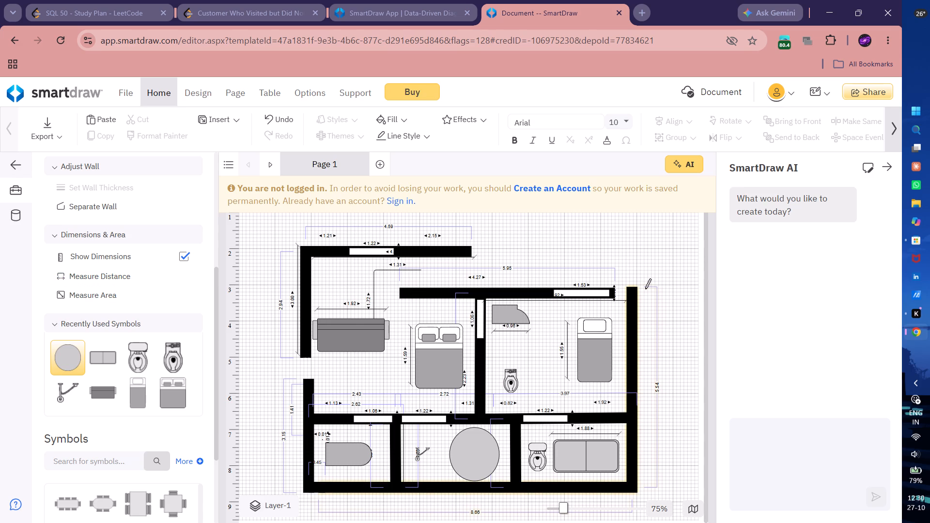
drag(645, 289, 648, 485)
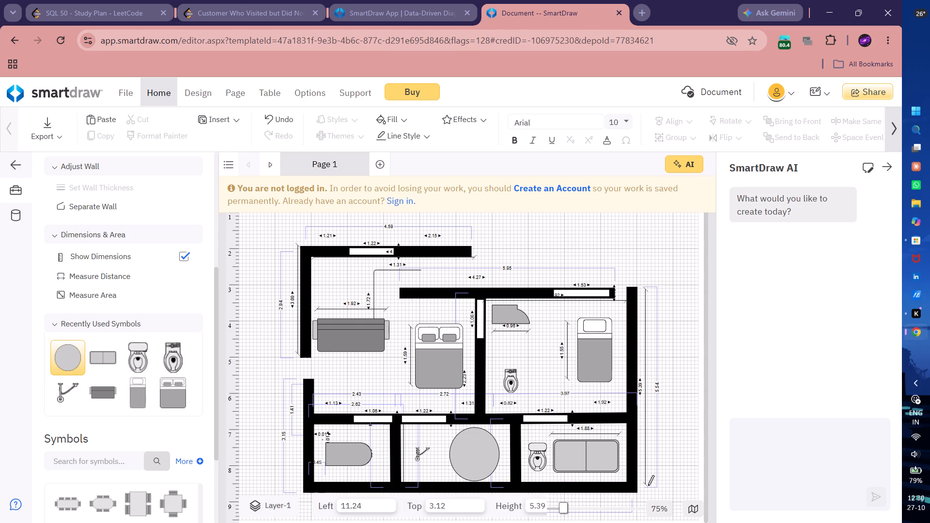
drag(648, 485, 648, 489)
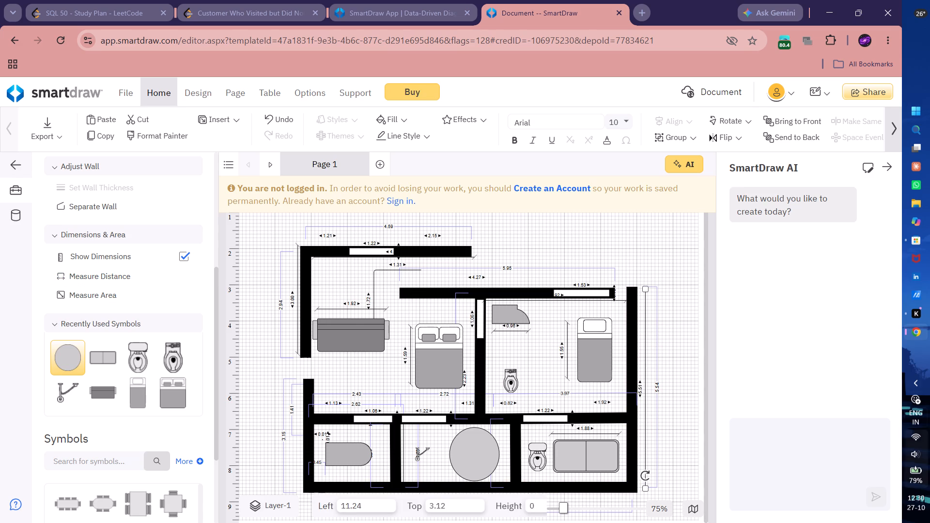